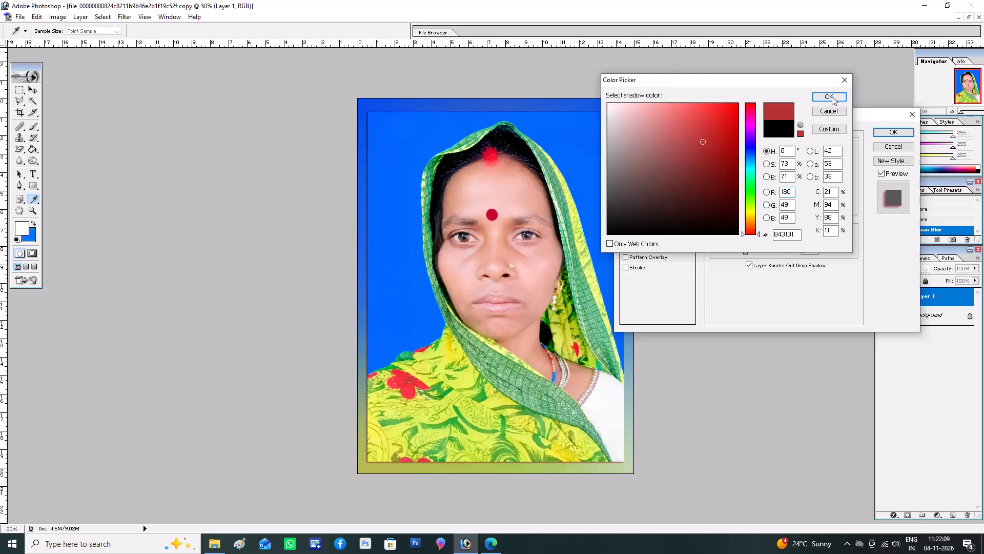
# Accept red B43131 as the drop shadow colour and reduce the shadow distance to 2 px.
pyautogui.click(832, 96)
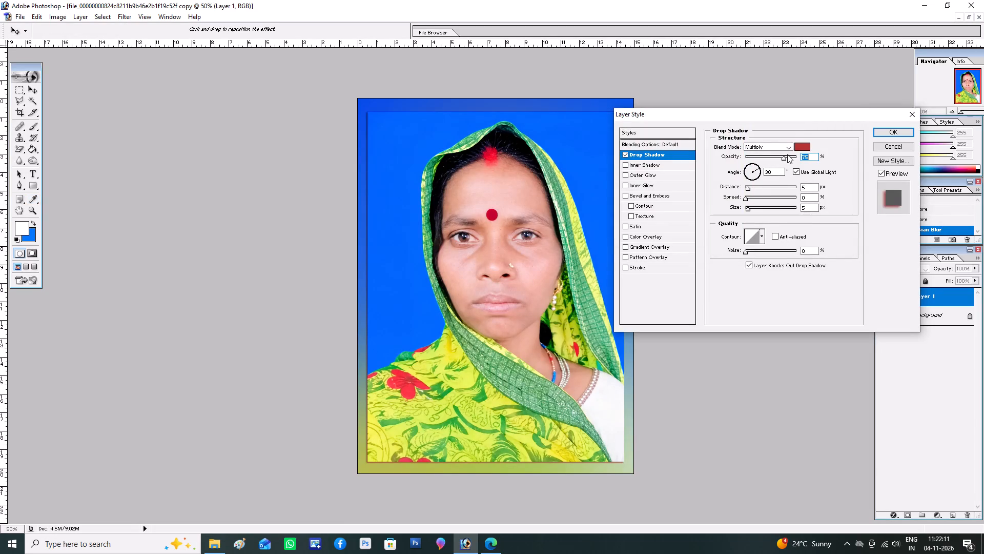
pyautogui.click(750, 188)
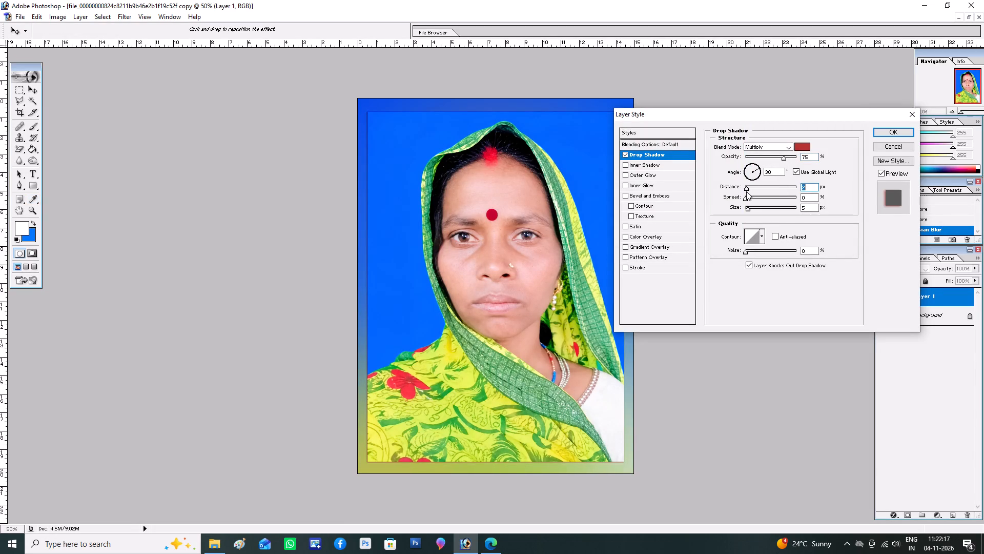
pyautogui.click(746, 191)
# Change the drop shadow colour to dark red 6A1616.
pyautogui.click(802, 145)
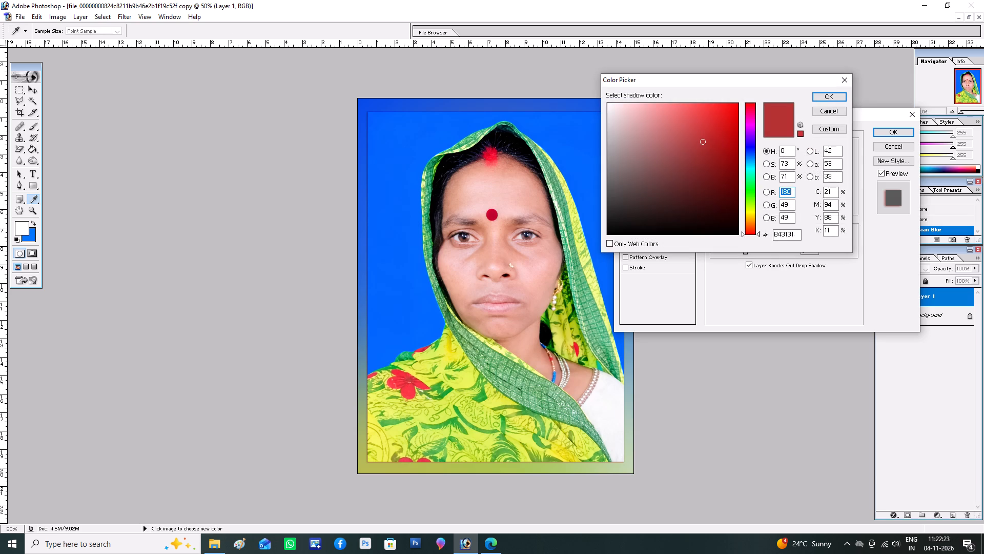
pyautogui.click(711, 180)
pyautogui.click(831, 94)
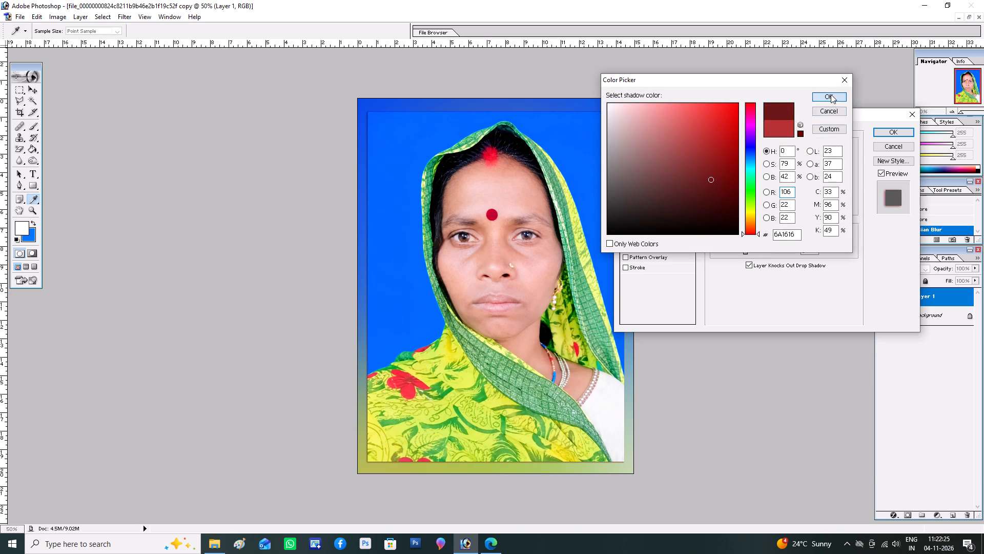
# Set the drop shadow's spread to 11%.
pyautogui.click(748, 198)
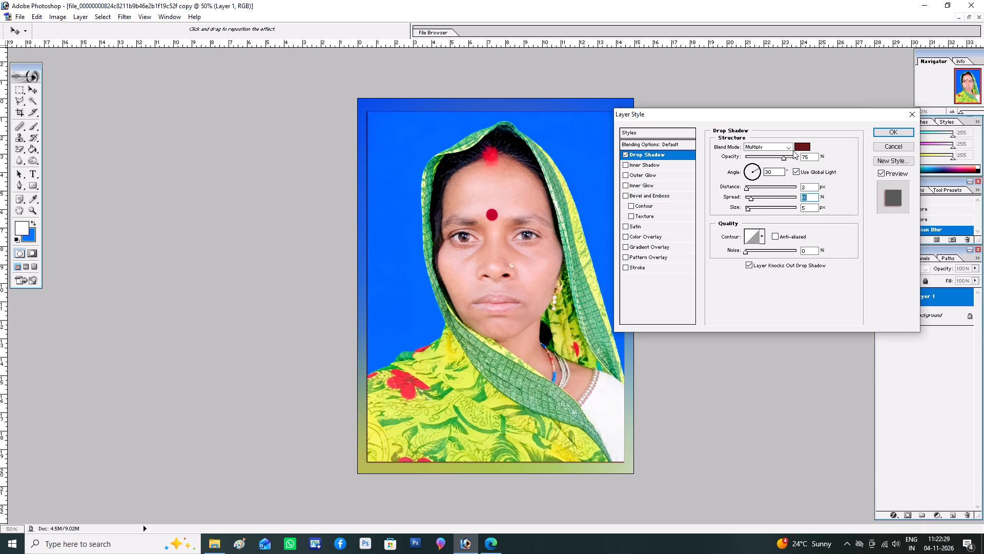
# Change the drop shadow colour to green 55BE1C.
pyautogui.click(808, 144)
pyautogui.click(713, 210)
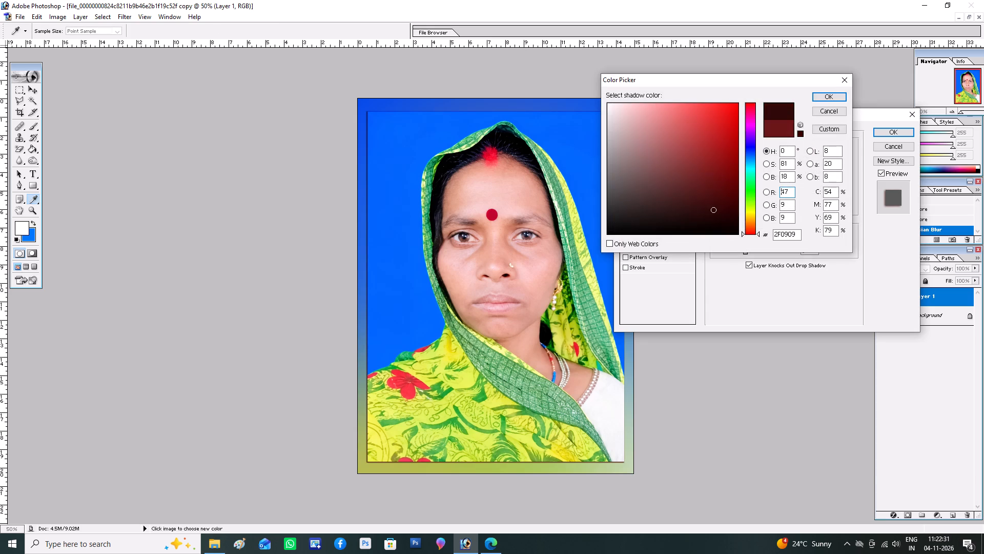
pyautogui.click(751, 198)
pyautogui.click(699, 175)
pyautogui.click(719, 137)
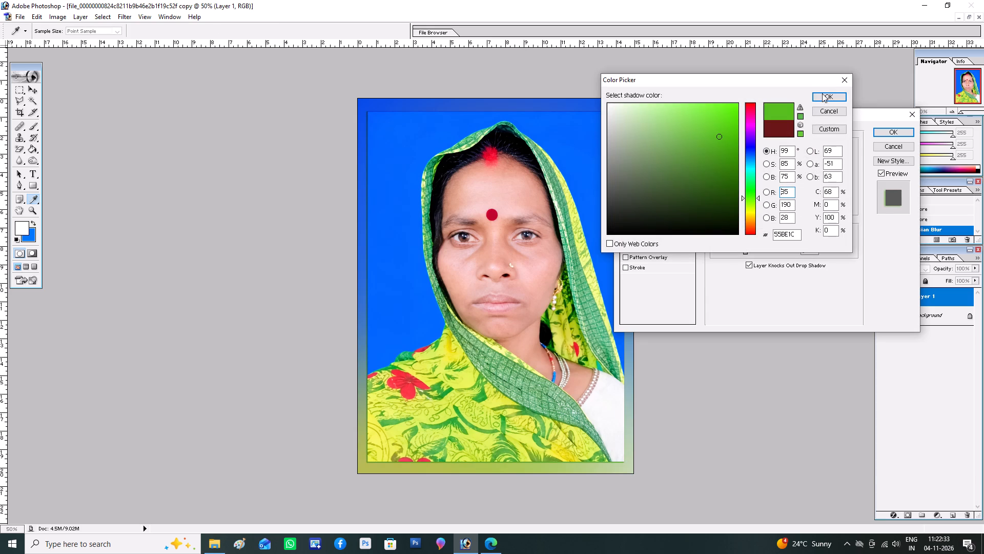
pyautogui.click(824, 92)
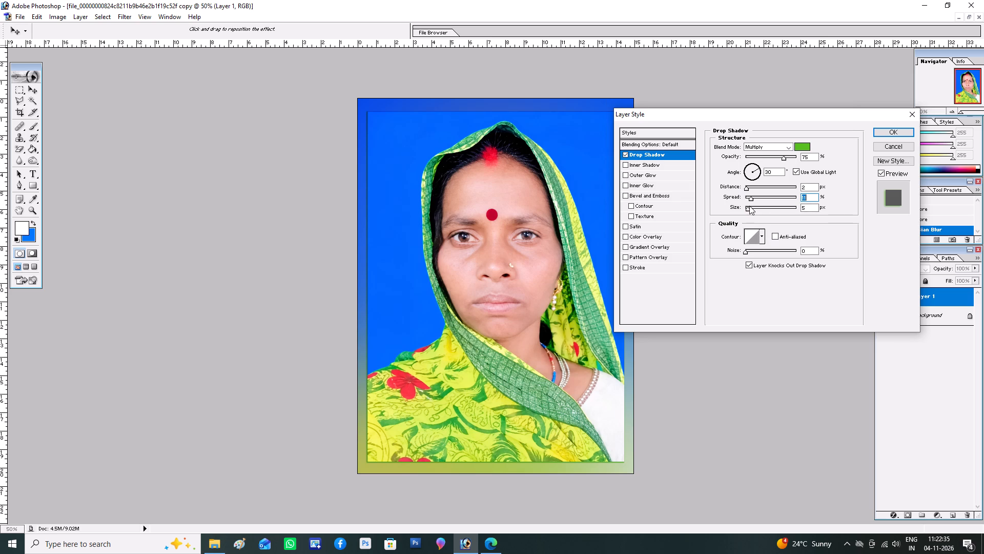
# Set the drop shadow's size to 35 px and angle to -9°, with its contour anti-aliased.
pyautogui.moveTo(749, 209); pyautogui.dragTo(757, 213)
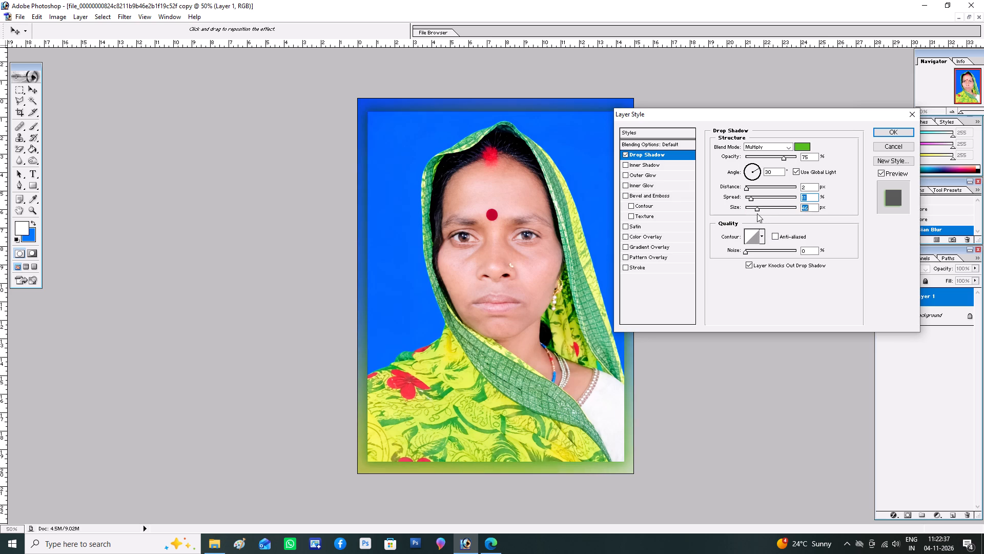
pyautogui.moveTo(757, 213); pyautogui.dragTo(755, 215)
pyautogui.click(755, 172)
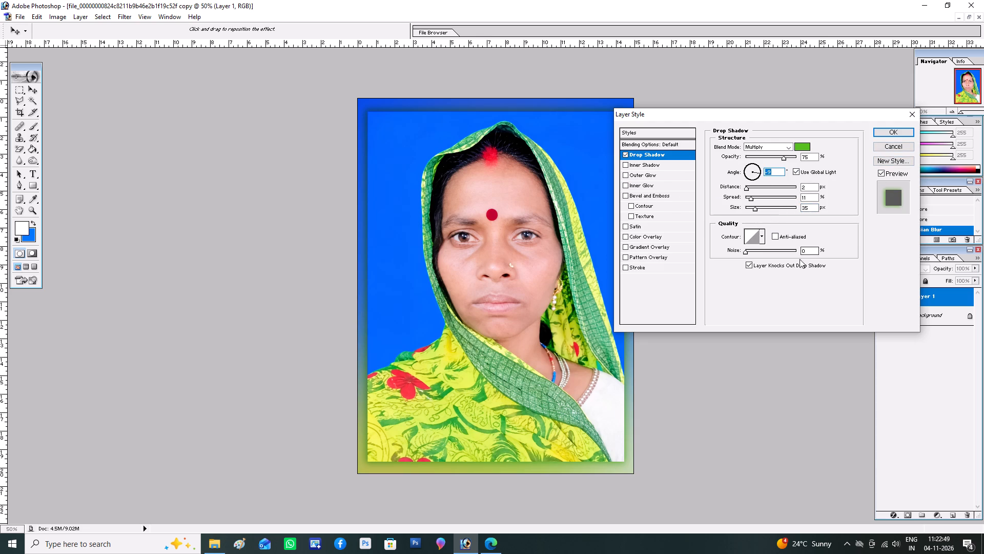
pyautogui.click(780, 236)
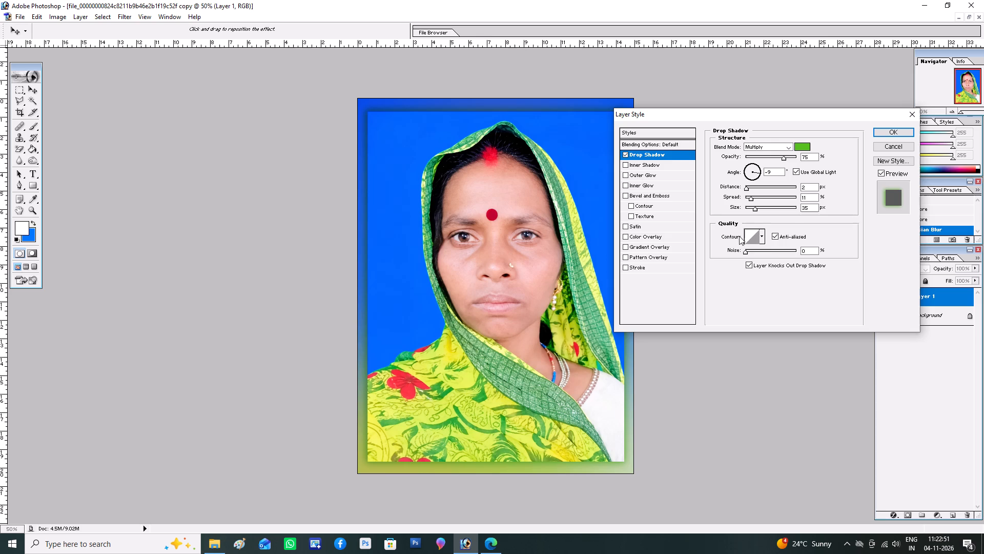
# Try several contour presets on the drop shadow and choose the symmetrical single-peak contour.
pyautogui.click(752, 233)
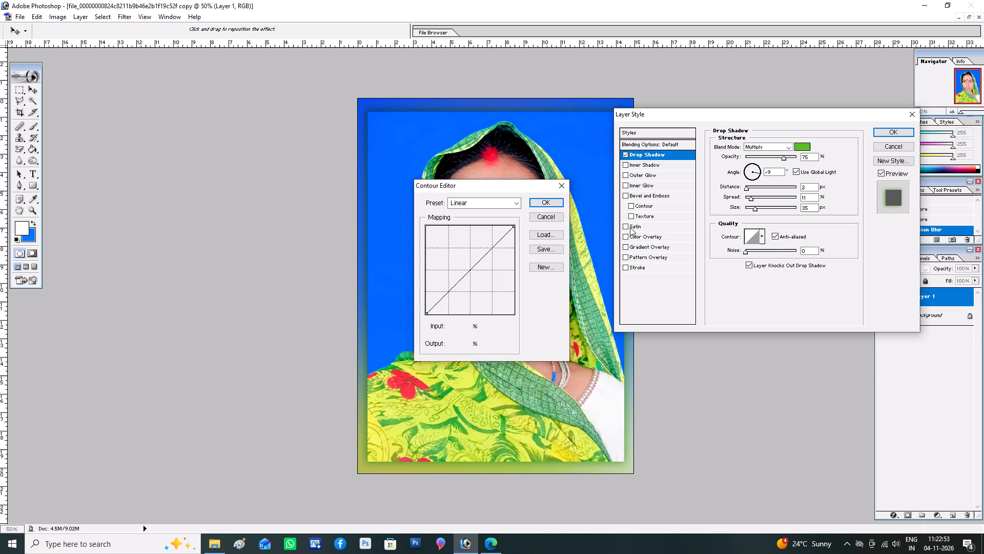
pyautogui.click(562, 190)
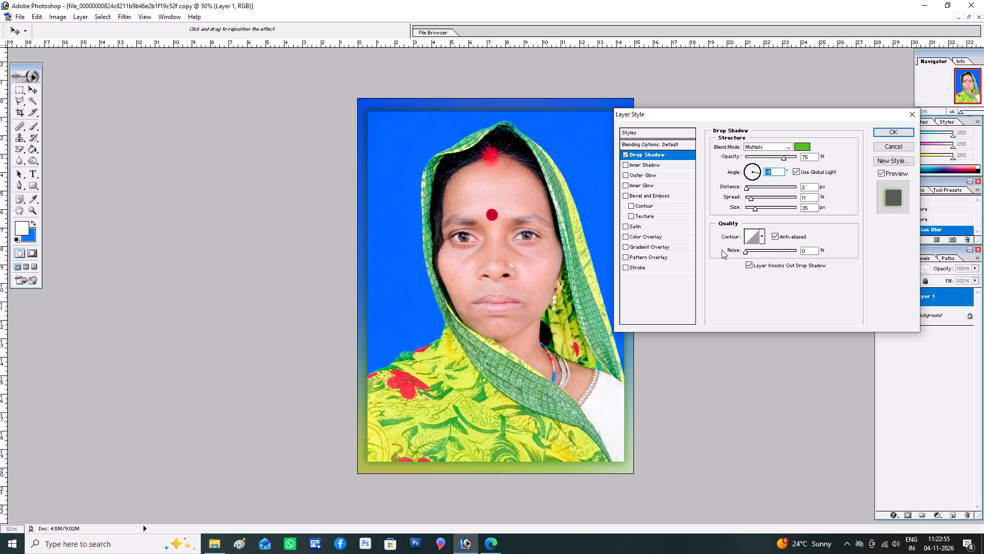
pyautogui.click(761, 235)
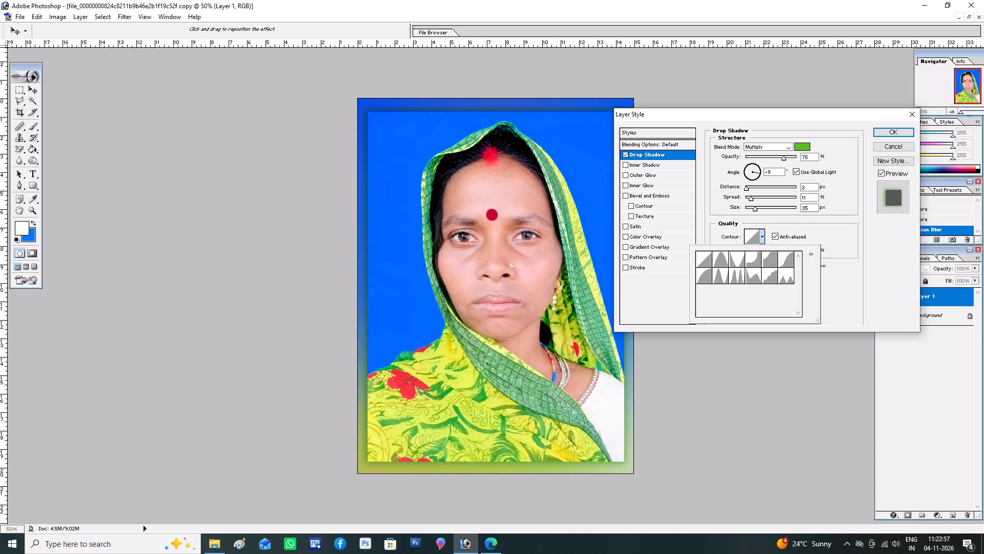
pyautogui.click(740, 259)
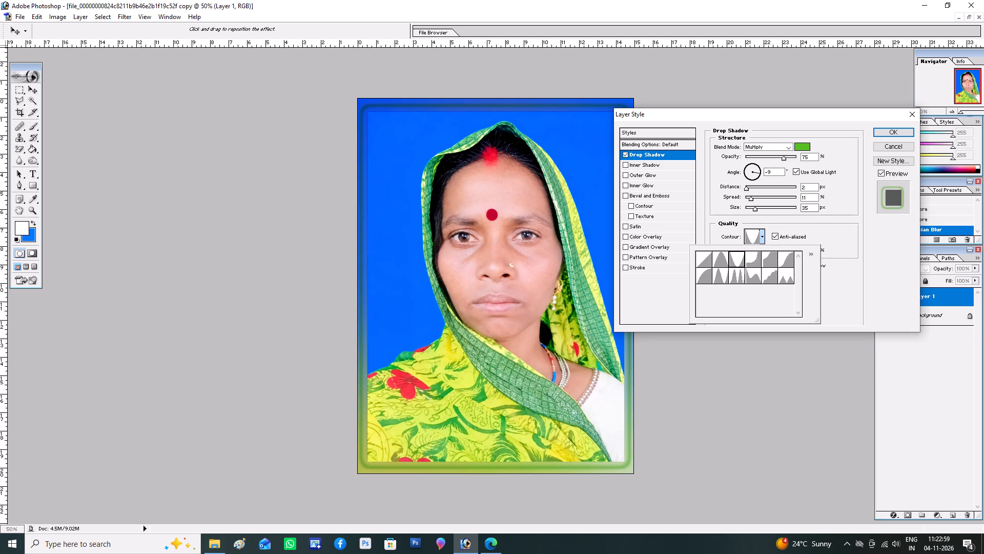
pyautogui.click(765, 273)
pyautogui.click(754, 276)
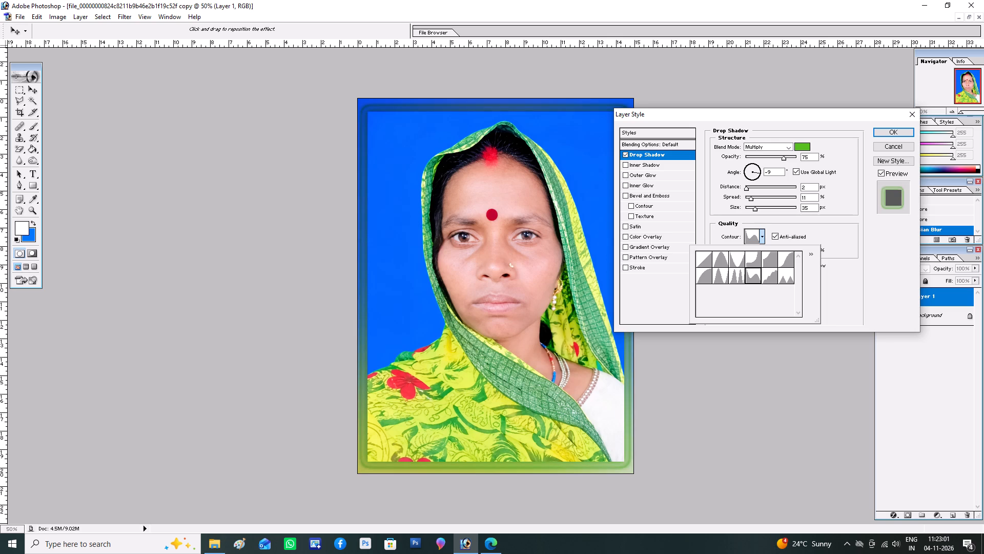
pyautogui.click(737, 280)
pyautogui.click(766, 259)
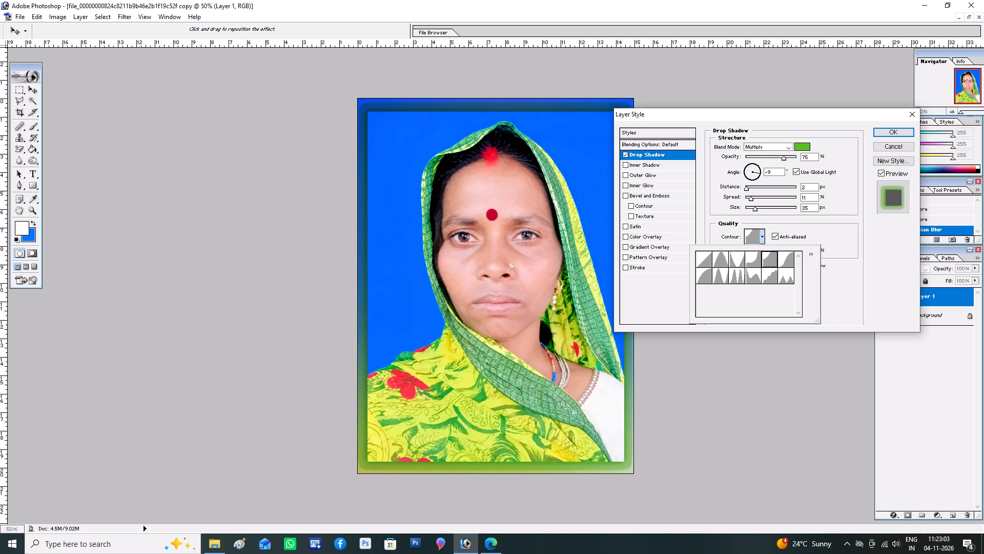
pyautogui.click(741, 262)
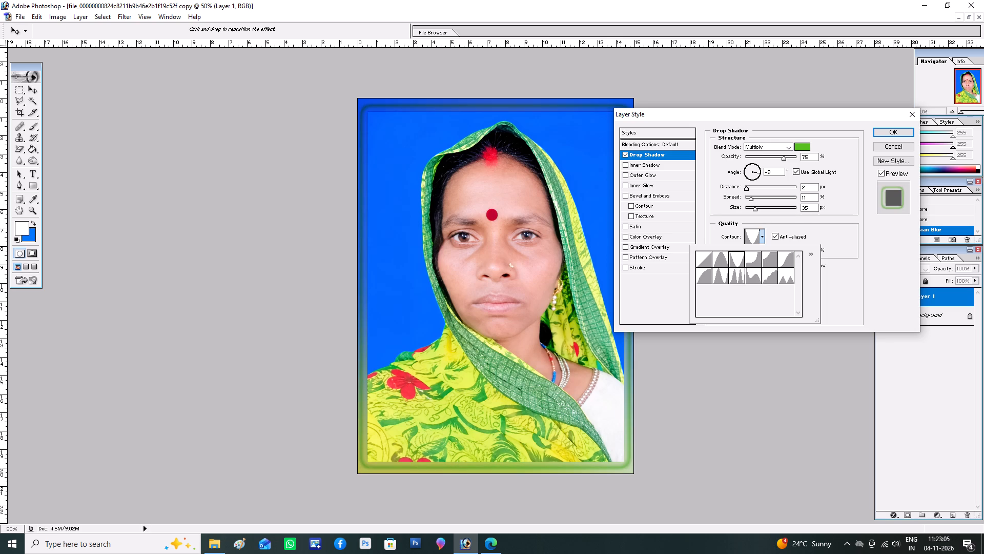
pyautogui.click(730, 263)
pyautogui.click(802, 256)
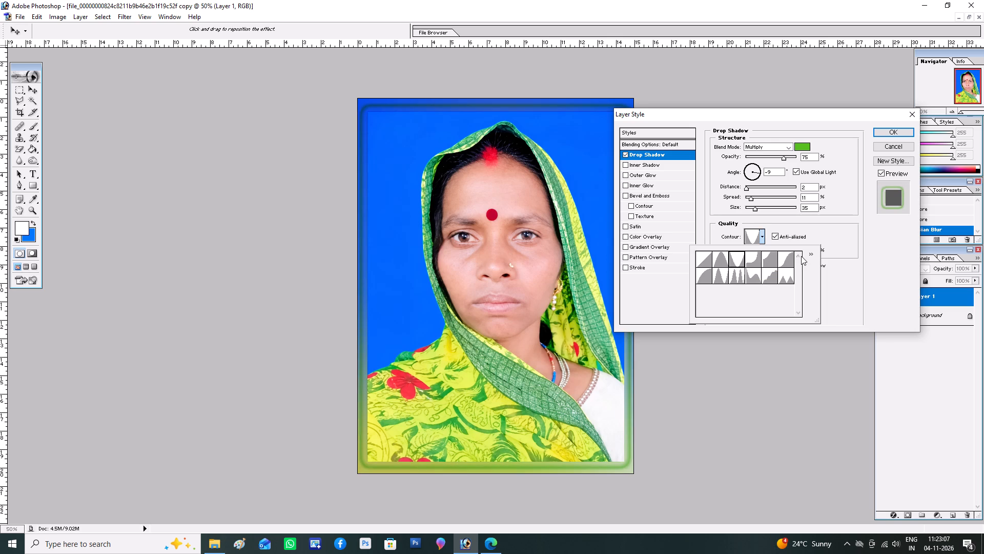
pyautogui.click(795, 252)
pyautogui.click(702, 256)
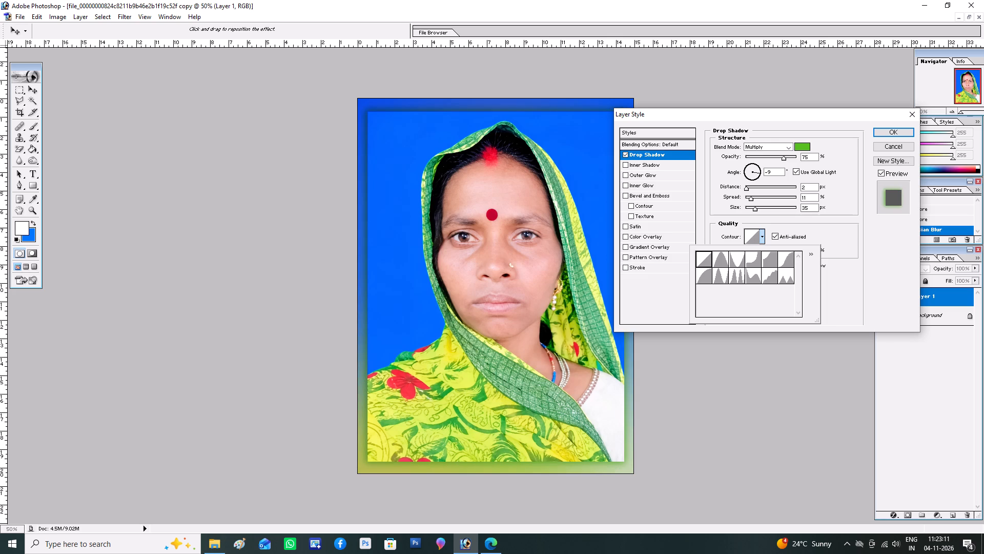
pyautogui.click(722, 260)
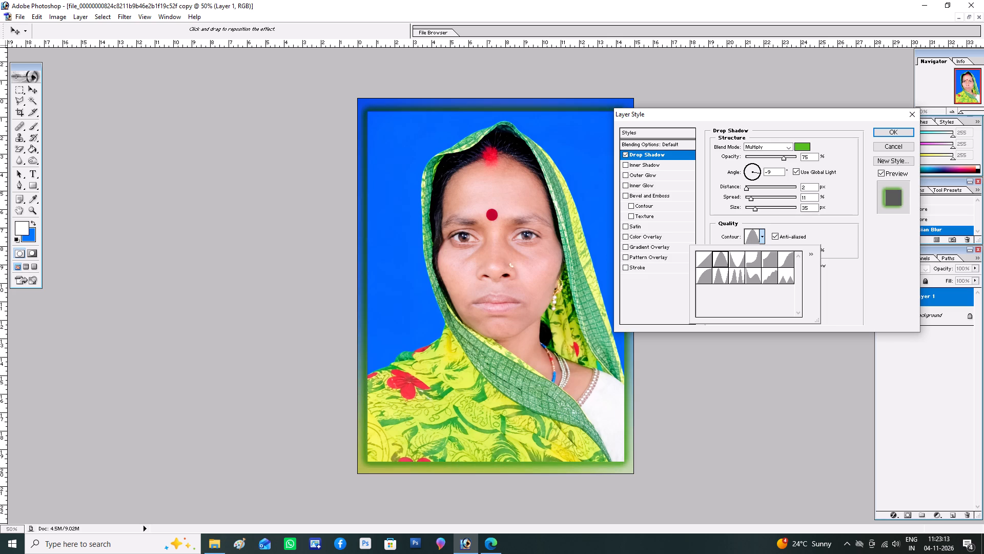
pyautogui.click(810, 272)
pyautogui.click(811, 239)
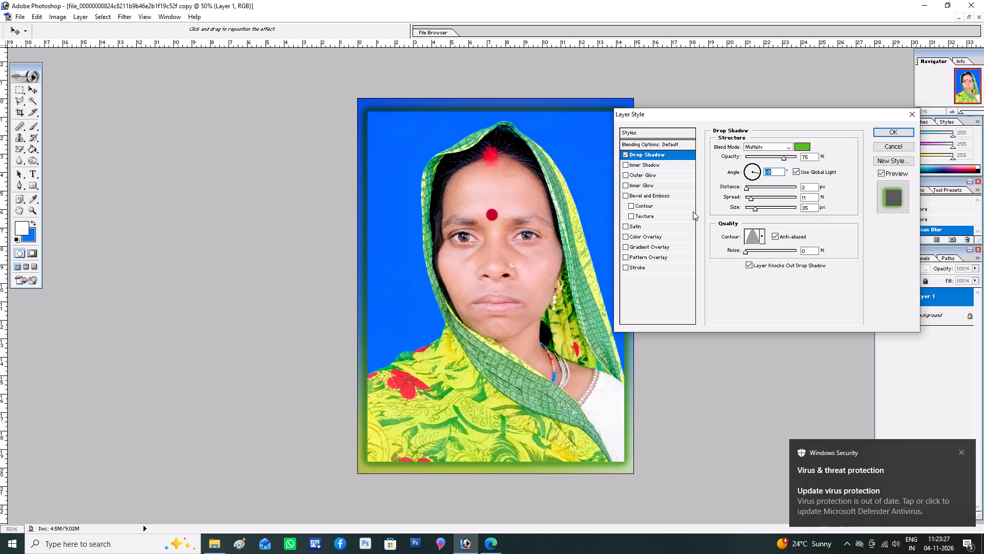
# Enable the Outer Glow effect on Layer 1 alongside the drop shadow.
pyautogui.click(626, 177)
pyautogui.click(626, 173)
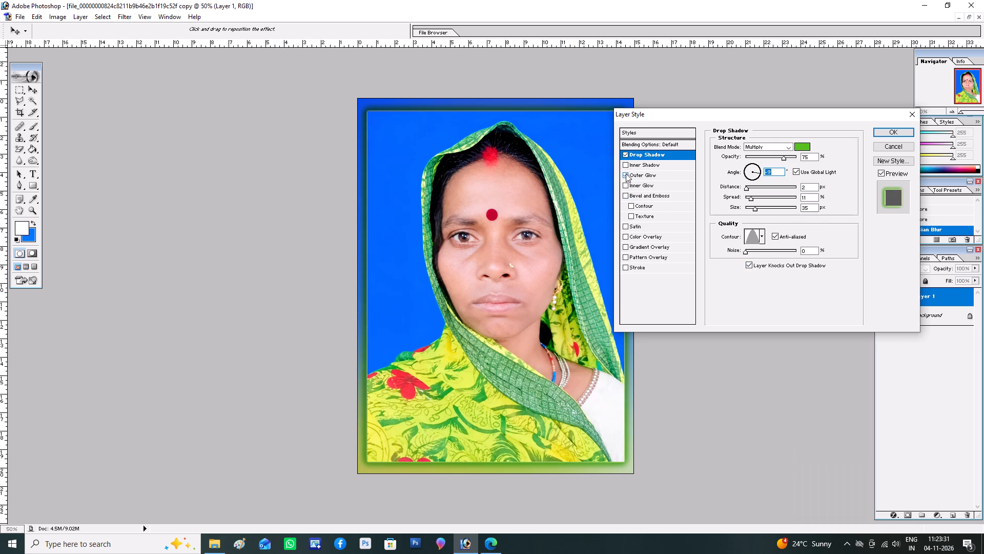
pyautogui.click(626, 173)
# Change the drop shadow colour to a light turquoise.
pyautogui.click(803, 147)
pyautogui.click(749, 185)
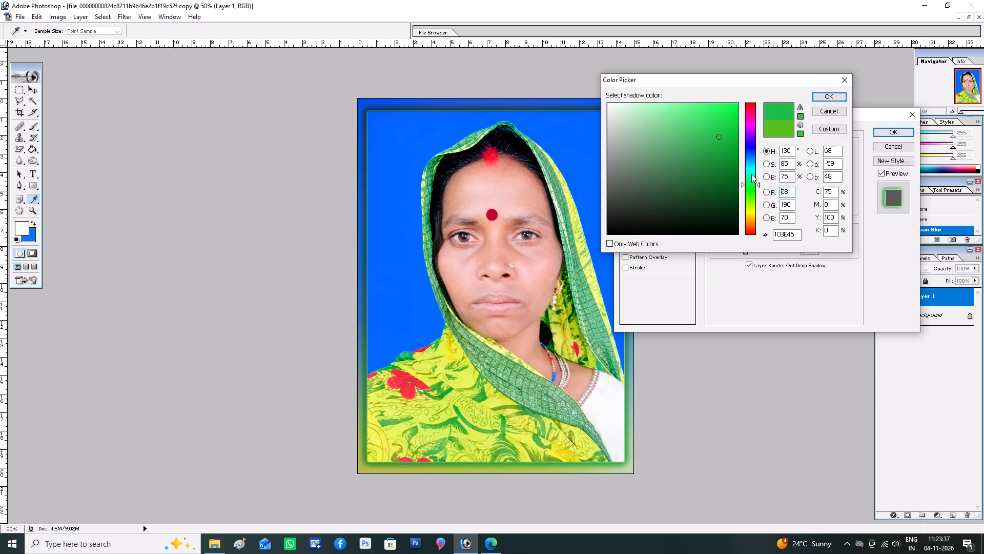
pyautogui.click(752, 171)
pyautogui.click(702, 166)
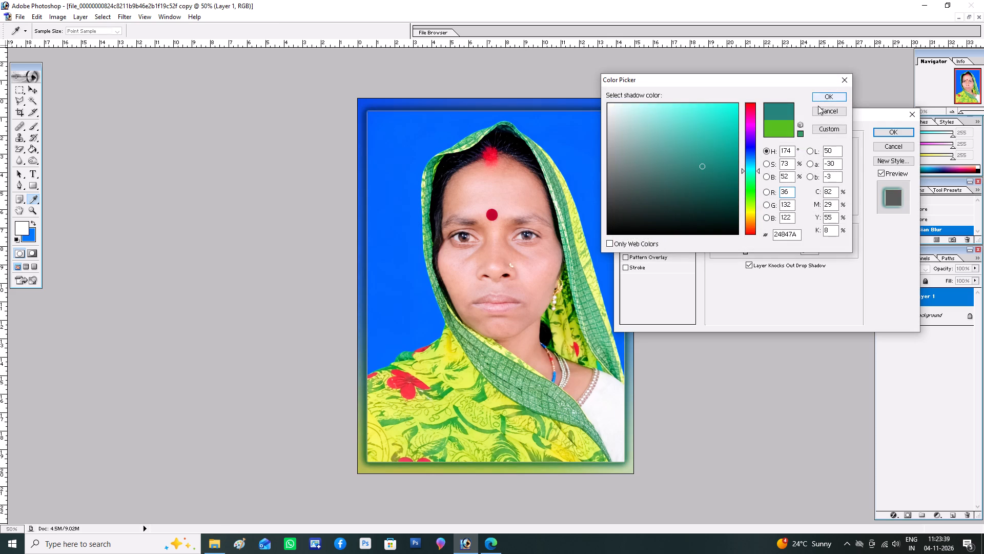
pyautogui.click(705, 116)
pyautogui.click(837, 94)
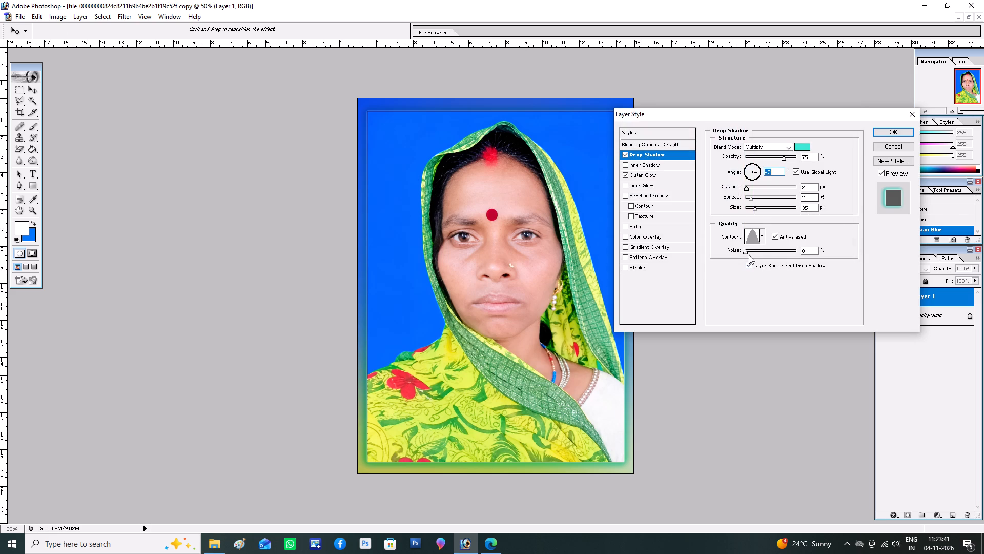
# Increase the drop shadow's distance to slightly past the middle of its range and apply the layer style to Layer 1.
pyautogui.moveTo(746, 188); pyautogui.dragTo(760, 191)
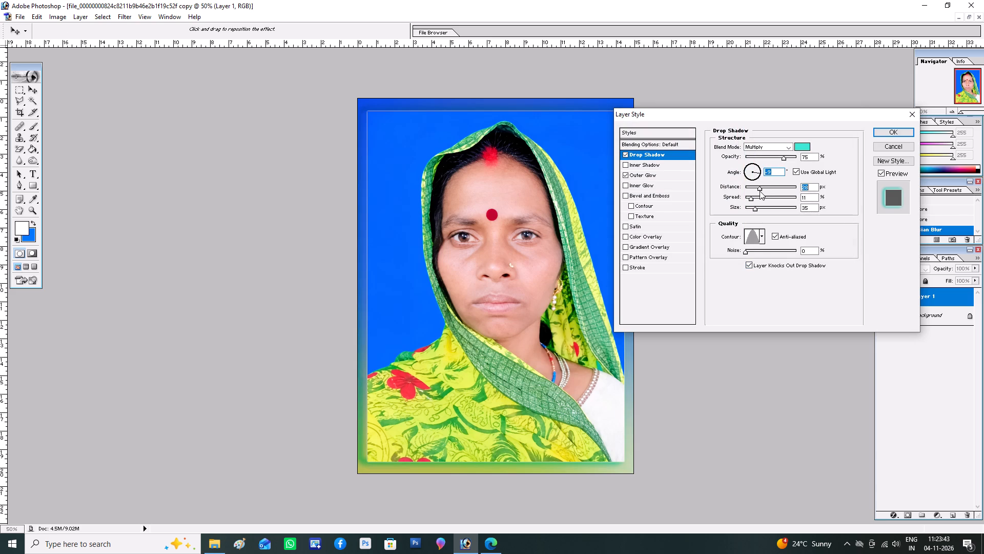
pyautogui.moveTo(760, 191); pyautogui.dragTo(778, 196)
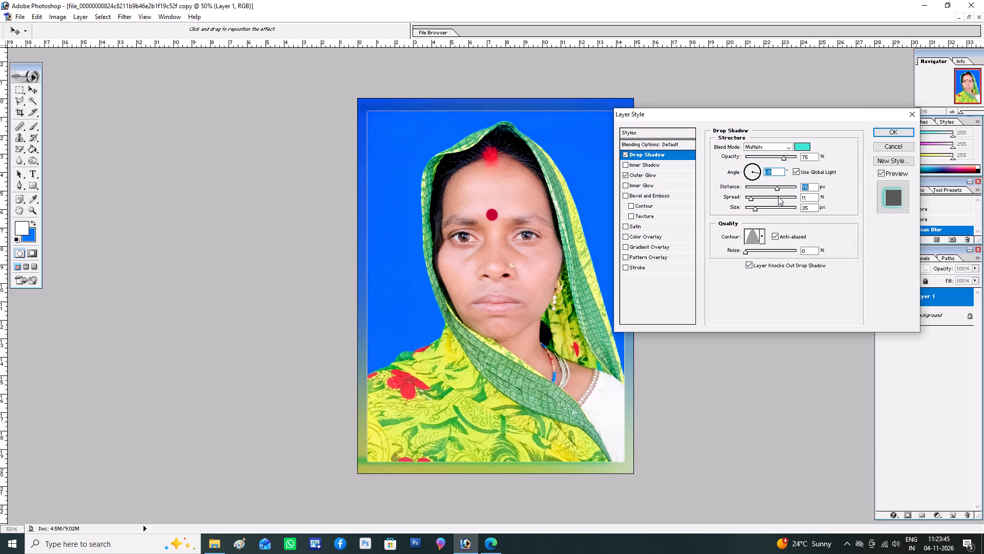
pyautogui.moveTo(778, 196); pyautogui.dragTo(773, 199)
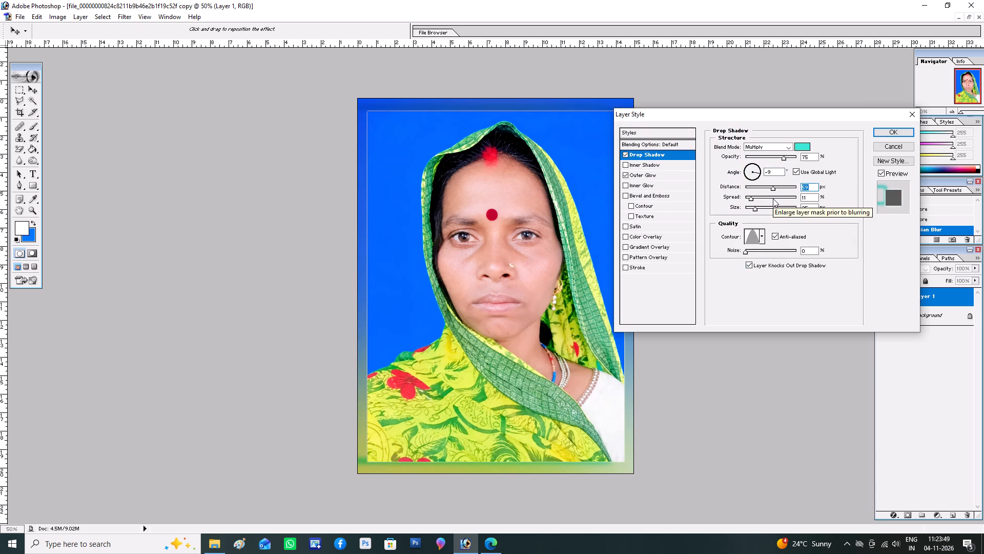
pyautogui.click(892, 131)
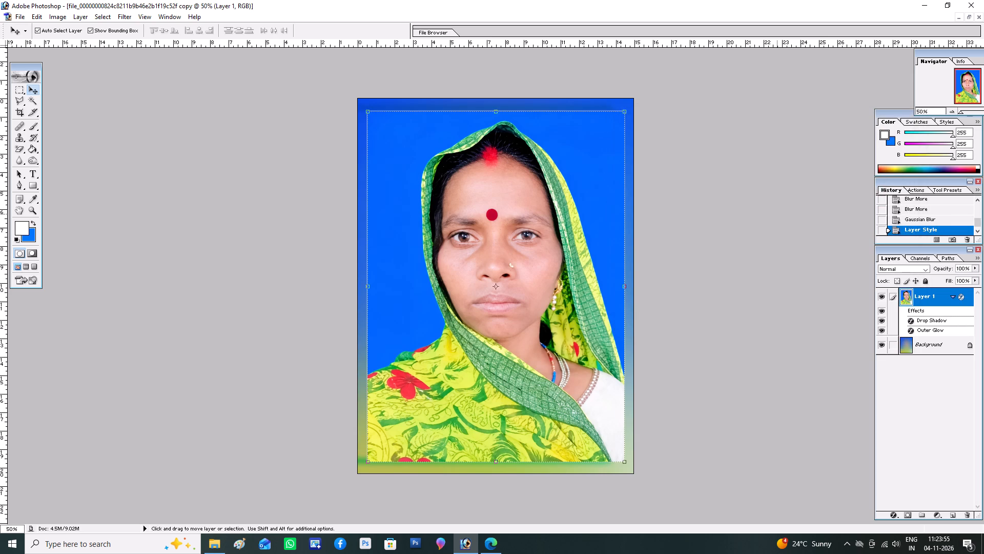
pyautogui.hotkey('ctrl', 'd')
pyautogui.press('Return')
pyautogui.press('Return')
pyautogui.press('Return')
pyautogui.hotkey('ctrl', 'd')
# Set up a Save As of the styled portrait to the Desktop in JPEG format, clearing the existing file name.
pyautogui.hotkey('ctrl', 'shift', 's')
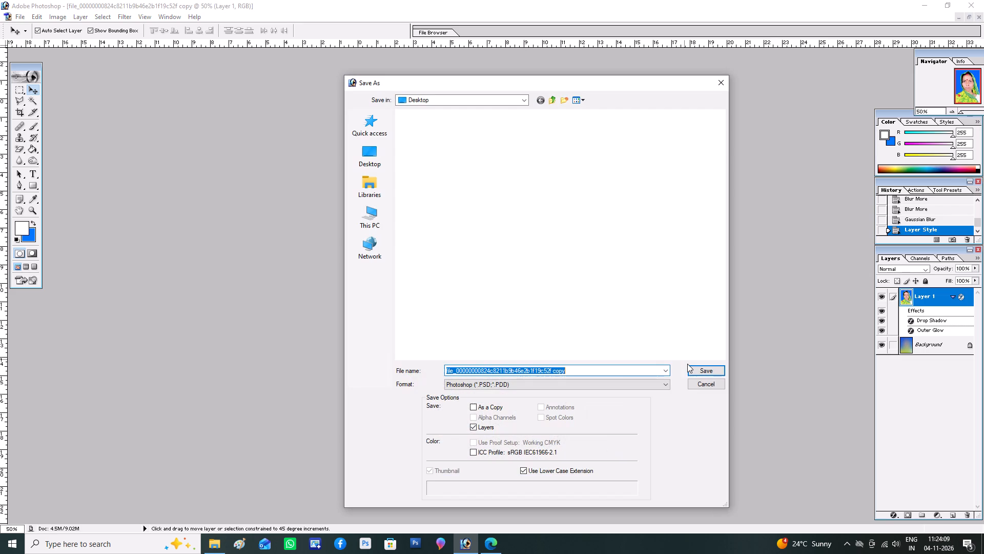
pyautogui.click(376, 162)
pyautogui.click(580, 371)
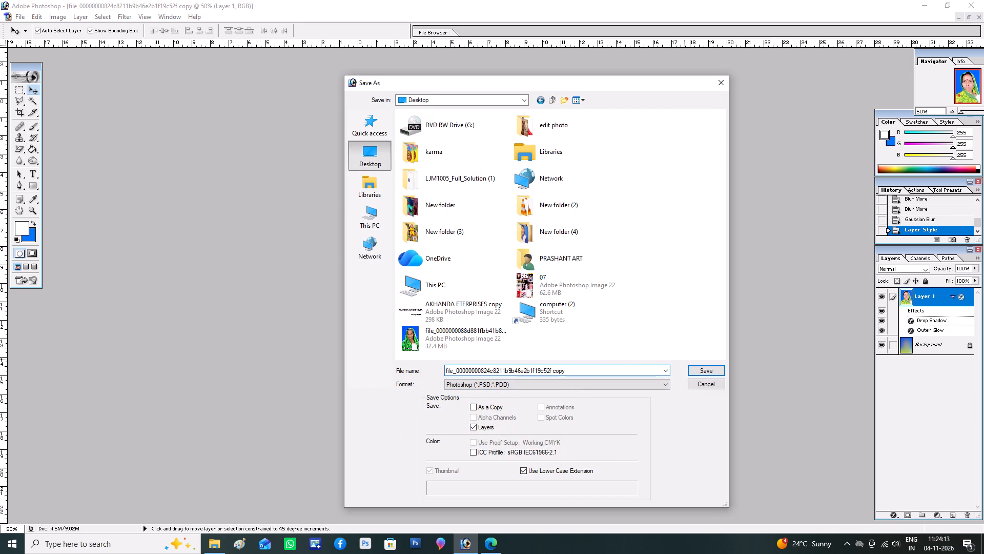
pyautogui.press('BackSpace')
pyautogui.press('BackSpace')
pyautogui.press('BackSpace')
pyautogui.press('BackSpace')
pyautogui.press('BackSpace')
pyautogui.press('BackSpace')
pyautogui.press('BackSpace')
pyautogui.press('BackSpace')
pyautogui.press('BackSpace')
pyautogui.press('BackSpace')
pyautogui.press('BackSpace')
pyautogui.press('BackSpace')
pyautogui.press('BackSpace')
pyautogui.press('BackSpace')
pyautogui.press('BackSpace')
pyautogui.press('BackSpace')
pyautogui.press('BackSpace')
pyautogui.press('BackSpace')
pyautogui.press('BackSpace')
pyautogui.press('BackSpace')
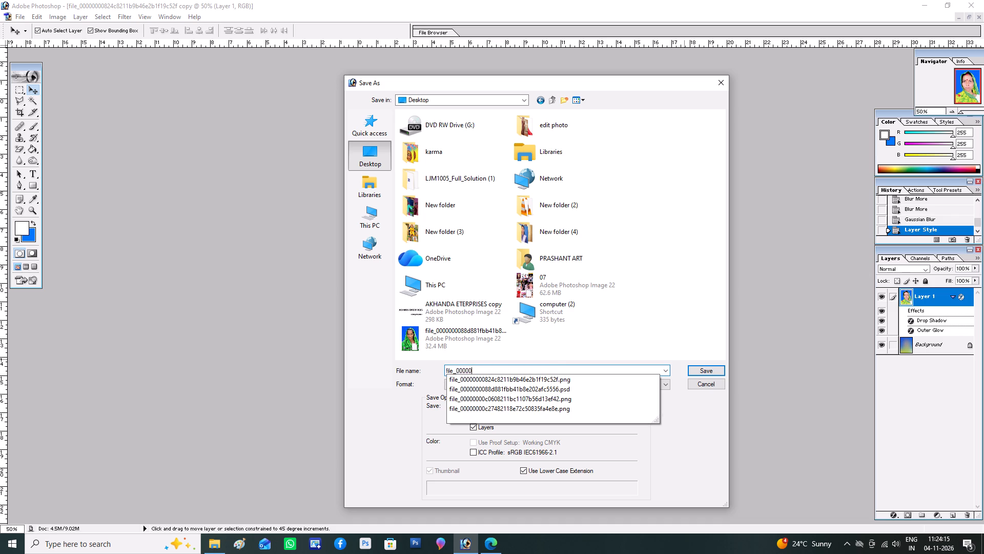
pyautogui.scroll(1, 580, 371)
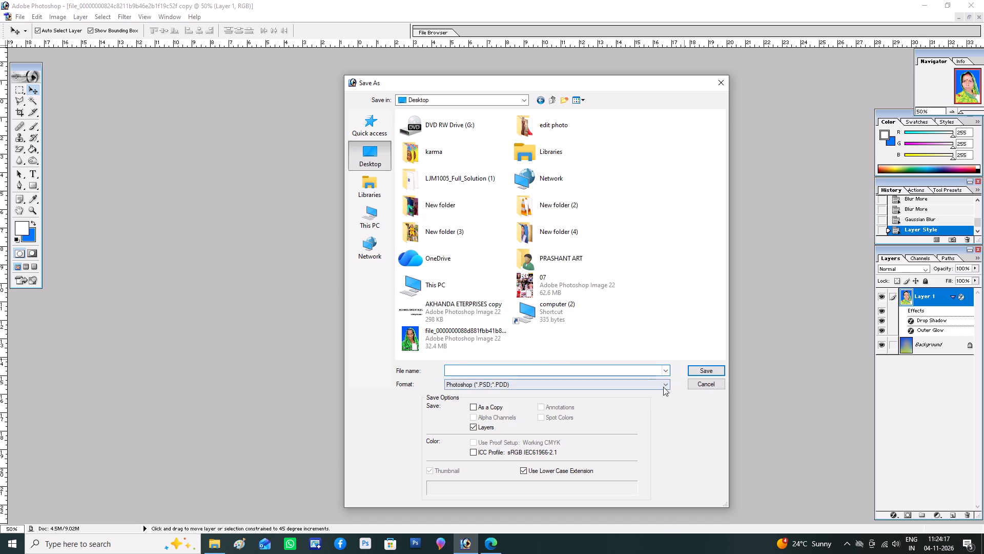
pyautogui.click(663, 385)
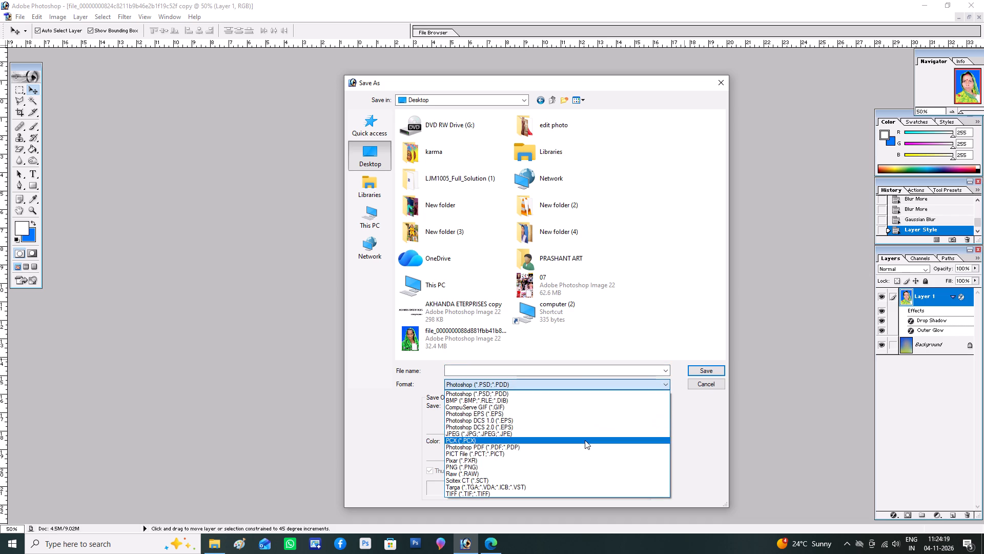
pyautogui.click(584, 434)
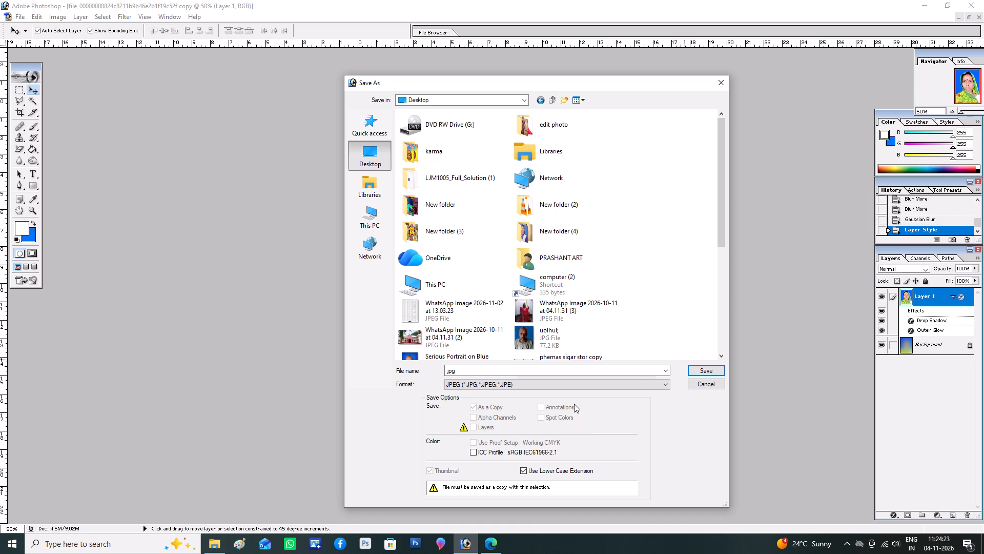
# Name the JPEG copy 22 and save it with the default options.
pyautogui.click(491, 371)
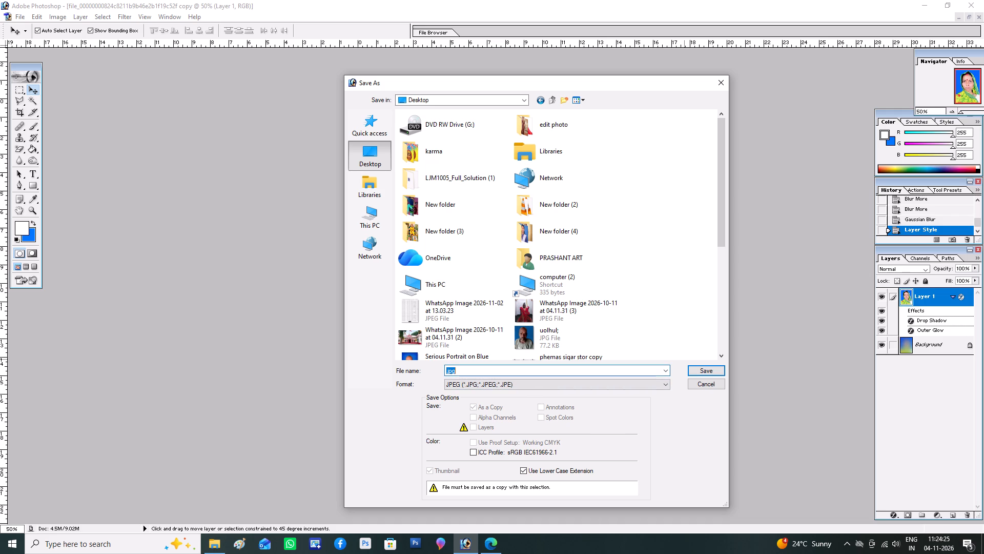
pyautogui.press('BackSpace')
pyautogui.press('BackSpace')
pyautogui.press('BackSpace')
pyautogui.write('22')
pyautogui.press('Return')
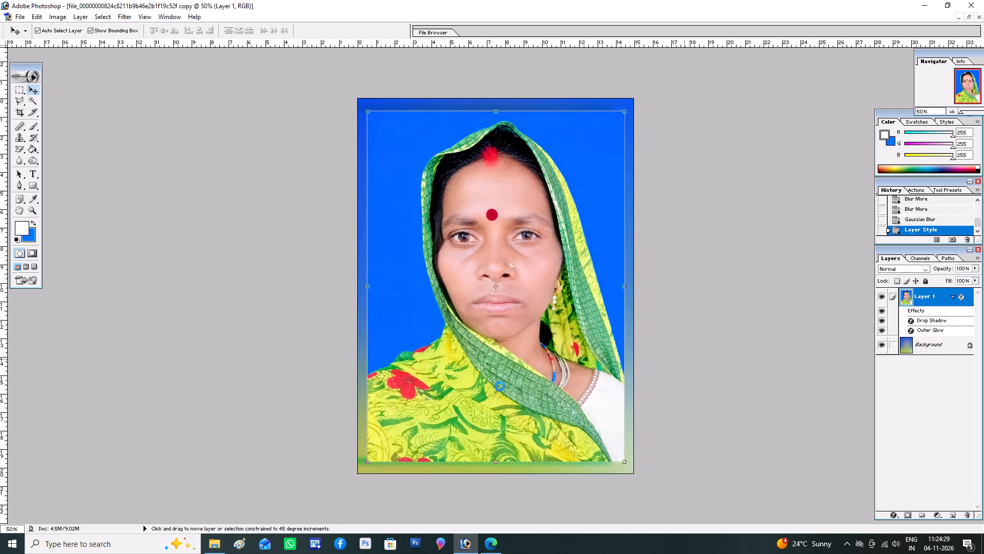
pyautogui.press('Return')
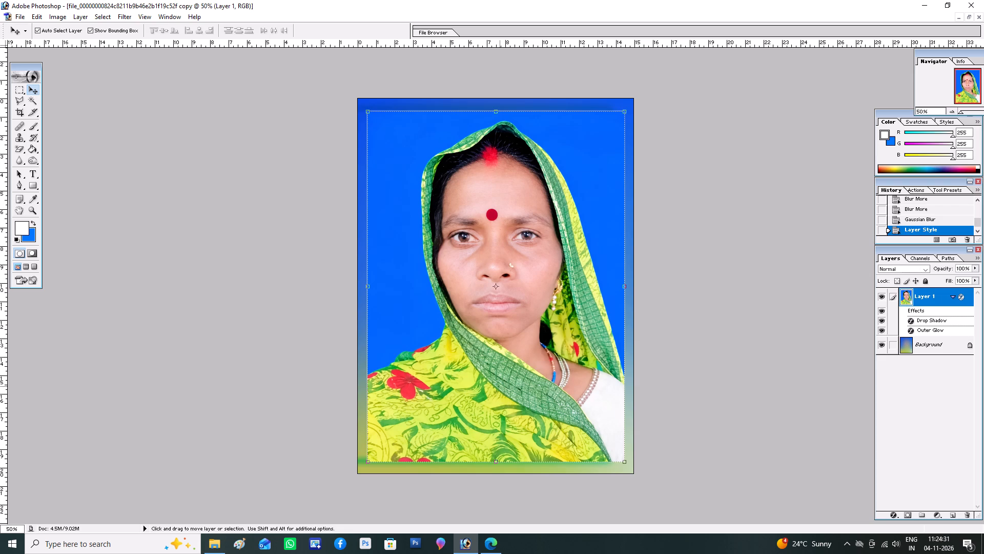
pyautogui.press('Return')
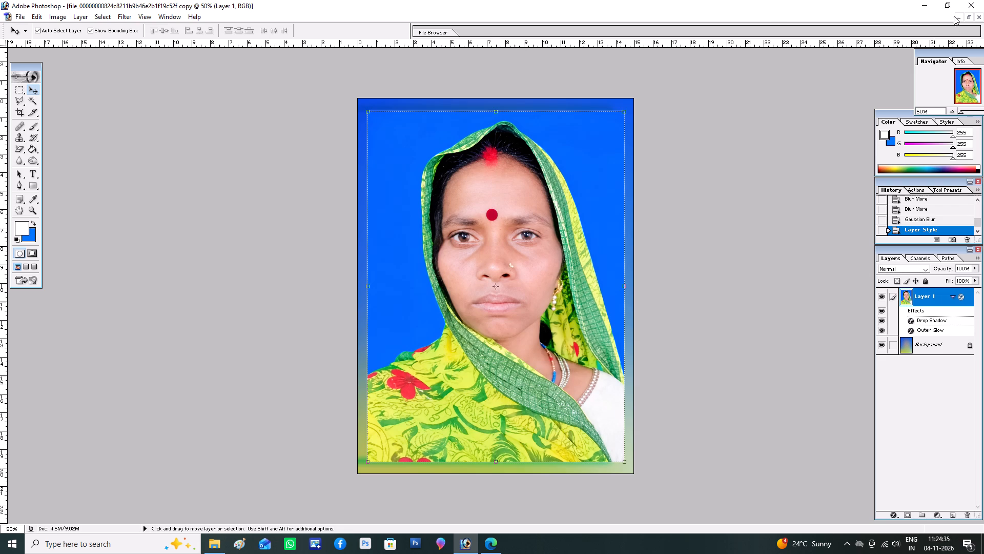
# Close the layered portrait document now that its JPEG copy is saved.
pyautogui.click(978, 17)
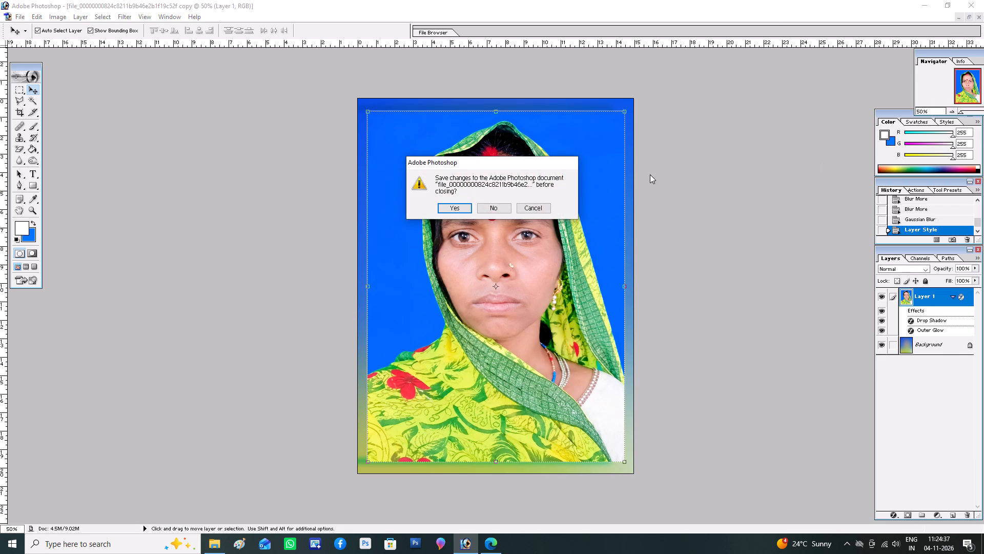
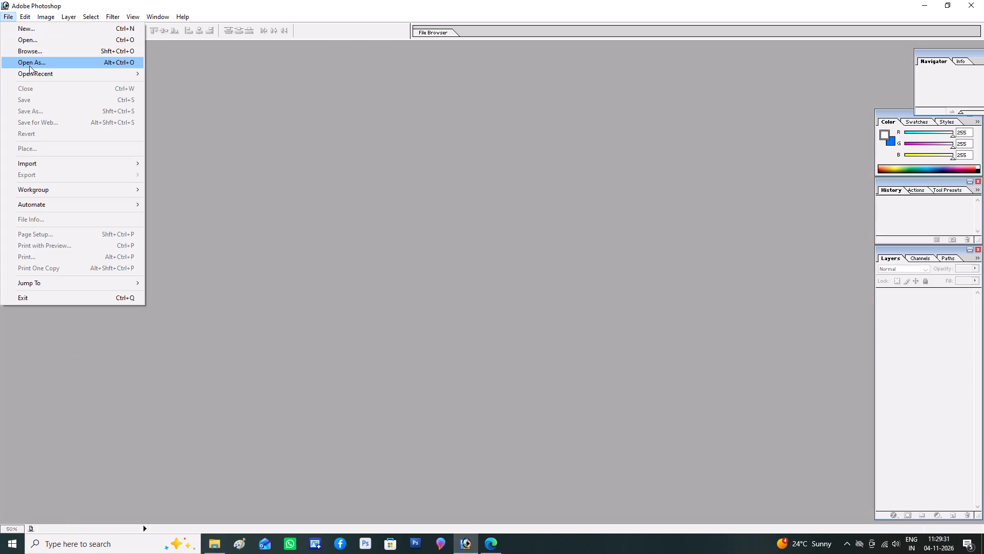
# Start opening an image file from the Desktop with the Open As command.
pyautogui.click(29, 66)
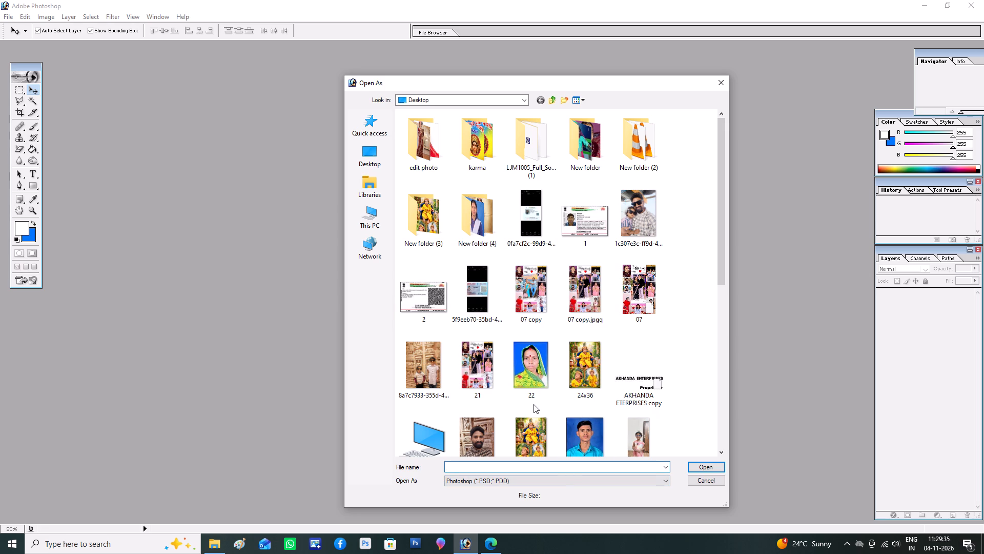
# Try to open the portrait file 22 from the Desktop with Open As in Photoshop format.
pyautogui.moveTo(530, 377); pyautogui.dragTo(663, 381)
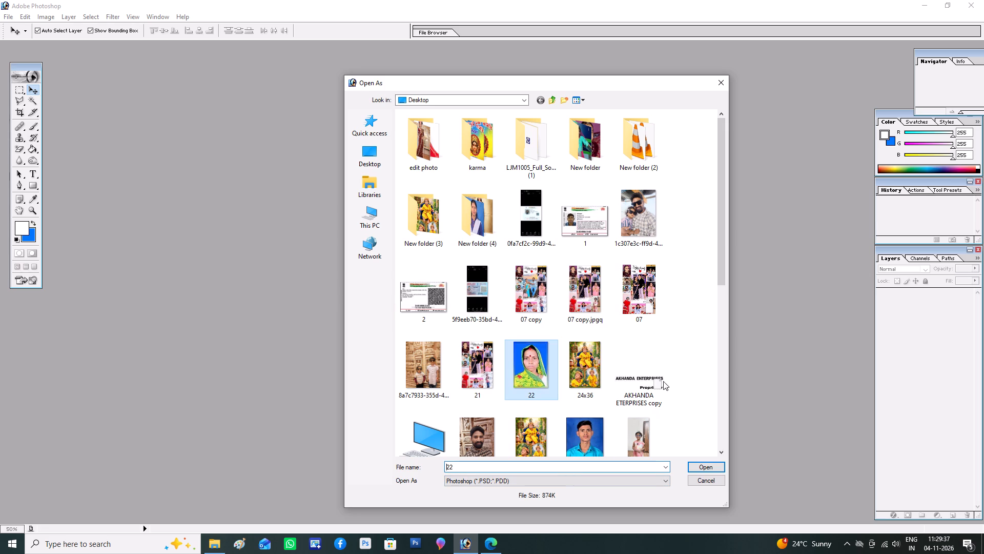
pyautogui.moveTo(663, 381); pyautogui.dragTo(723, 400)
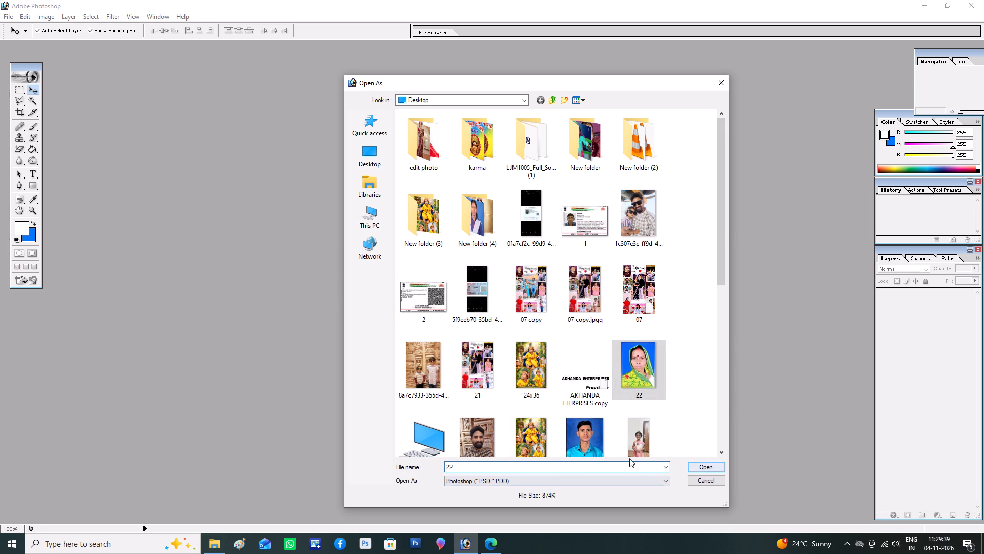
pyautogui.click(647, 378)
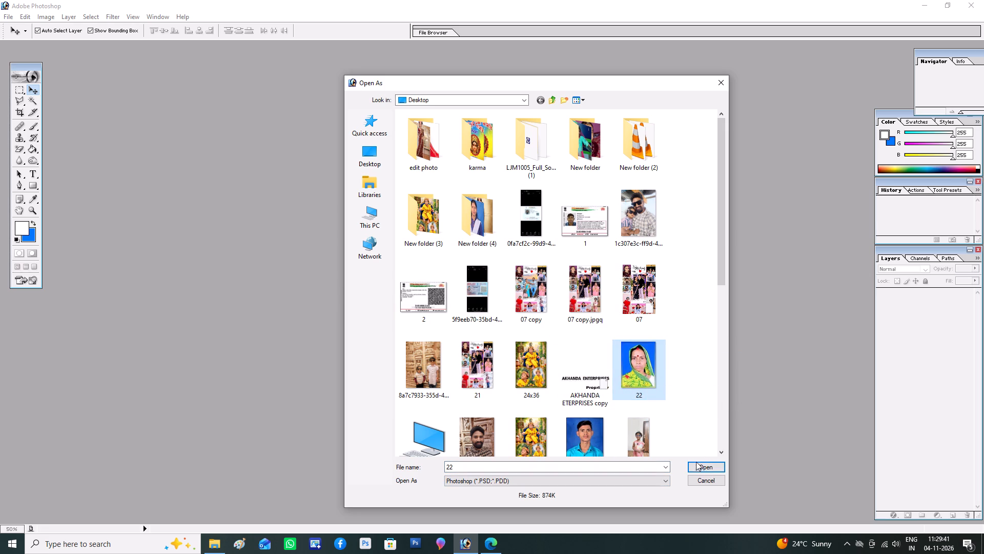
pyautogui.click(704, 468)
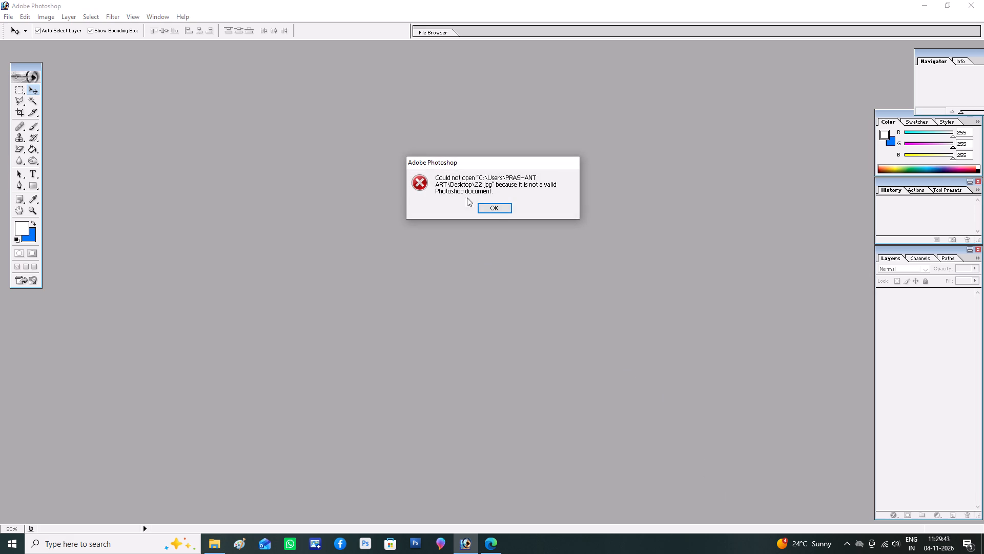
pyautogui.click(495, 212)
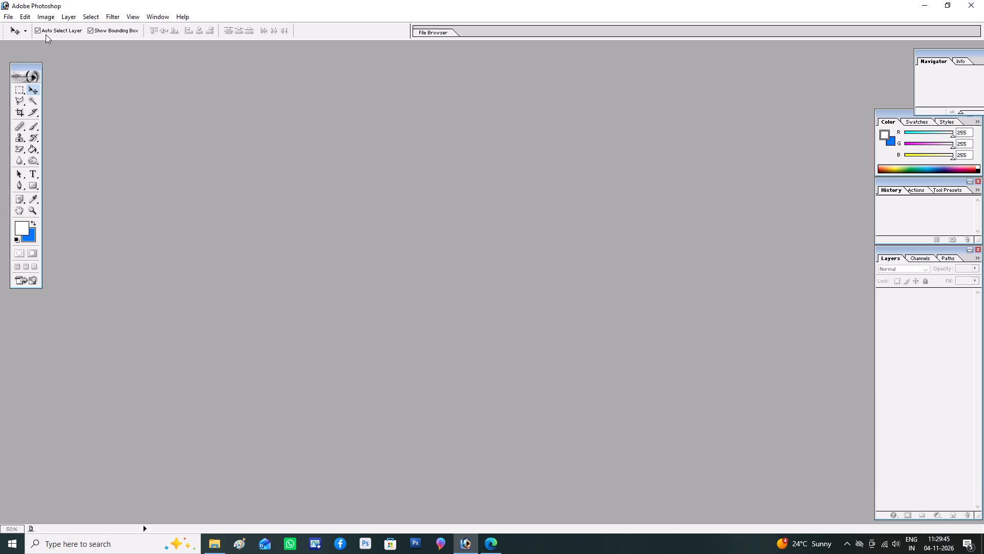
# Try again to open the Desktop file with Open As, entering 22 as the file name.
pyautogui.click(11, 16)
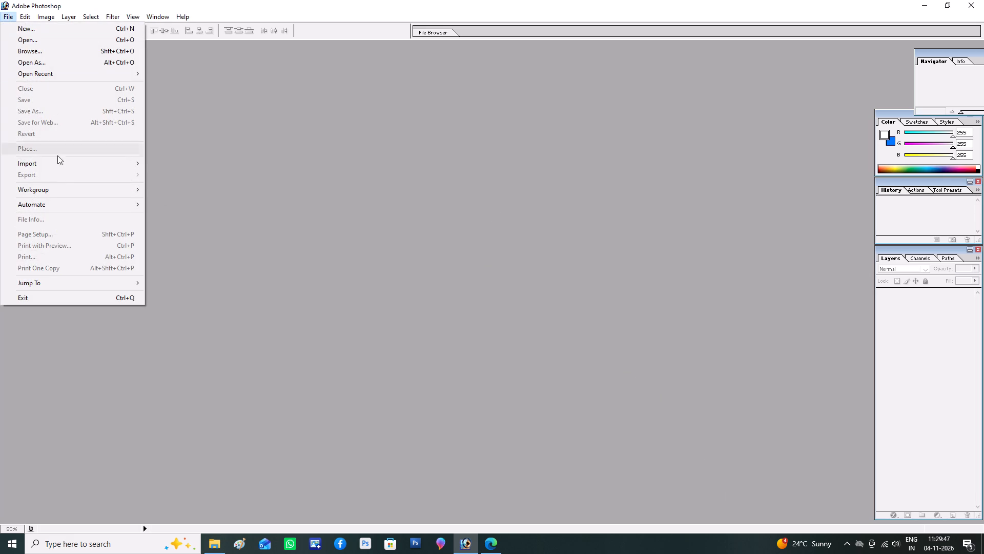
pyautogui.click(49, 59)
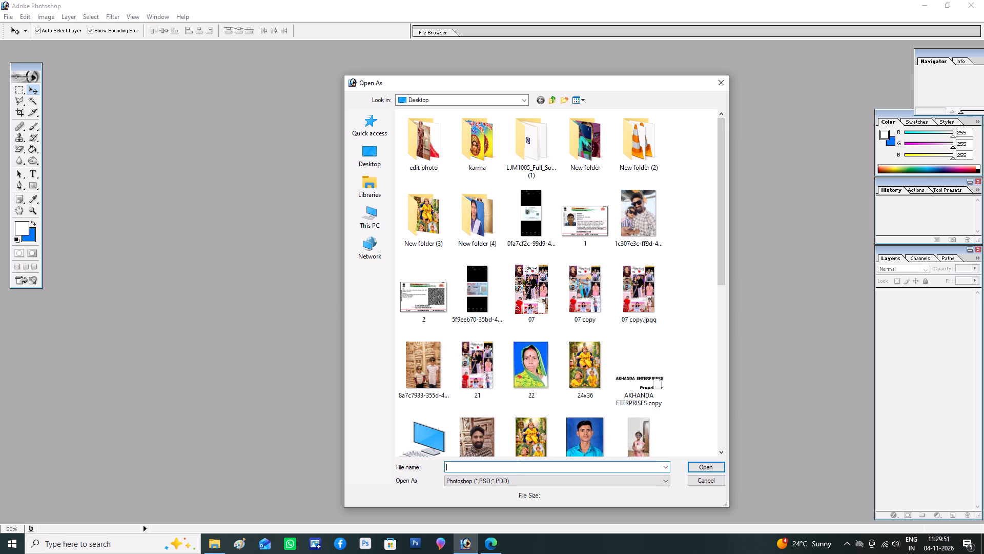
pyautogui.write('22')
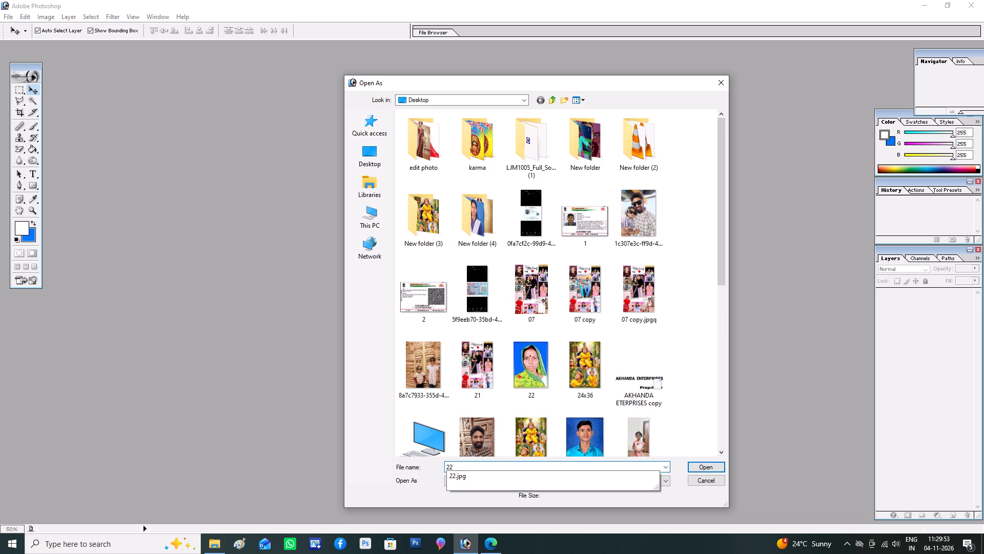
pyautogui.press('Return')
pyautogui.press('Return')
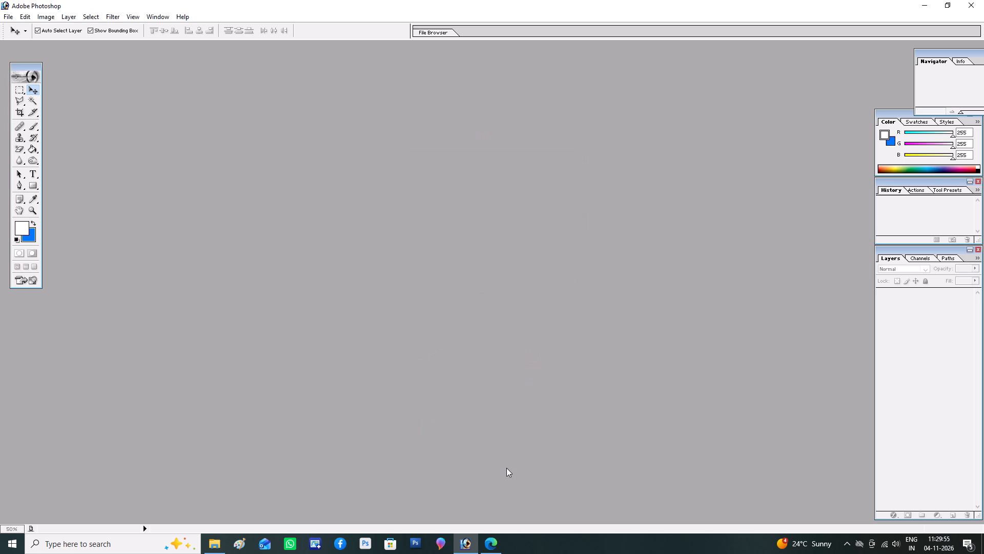
# Switch to the Windows desktop and bring the image file 22 into Adobe Photoshop, opening it in a maximised window.
pyautogui.click(916, 2)
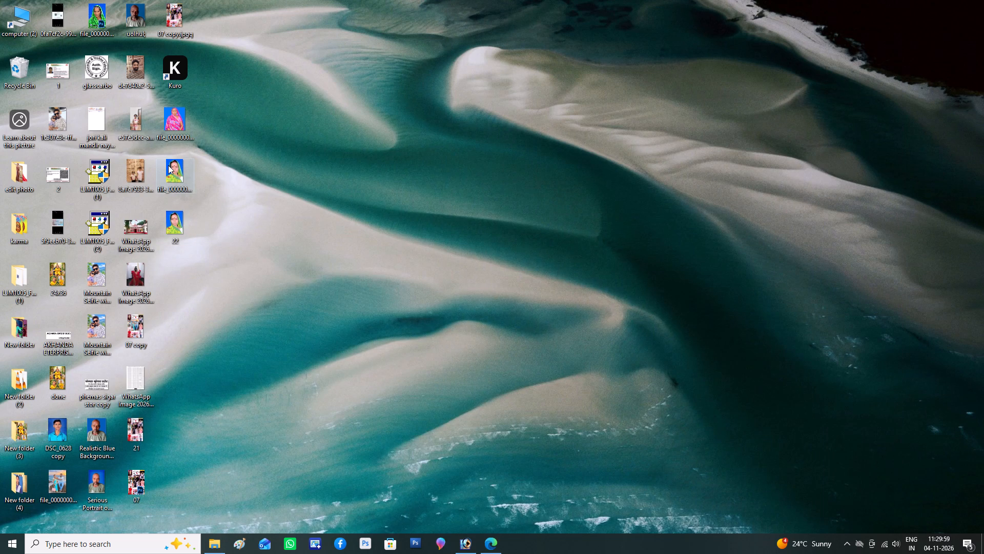
pyautogui.rightClick(168, 165)
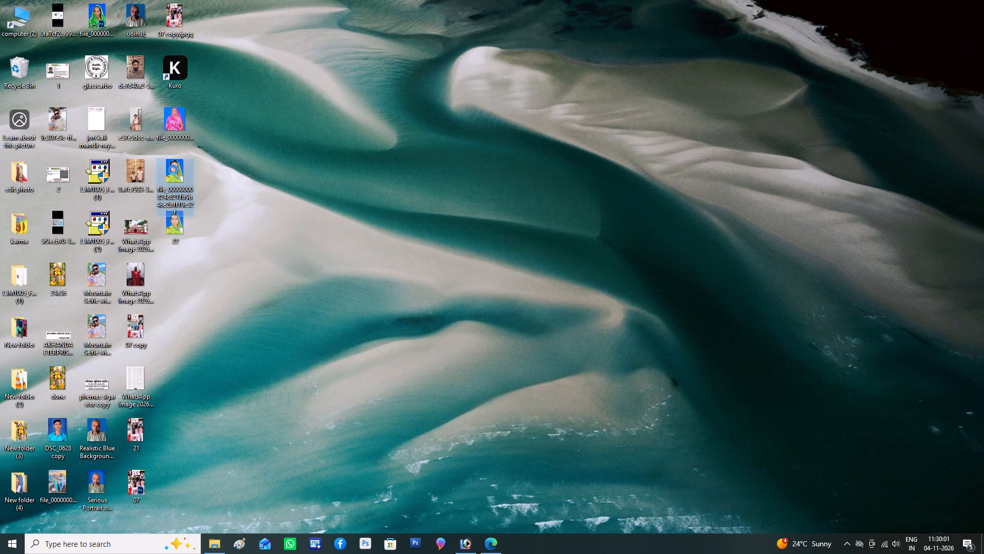
pyautogui.click(562, 205)
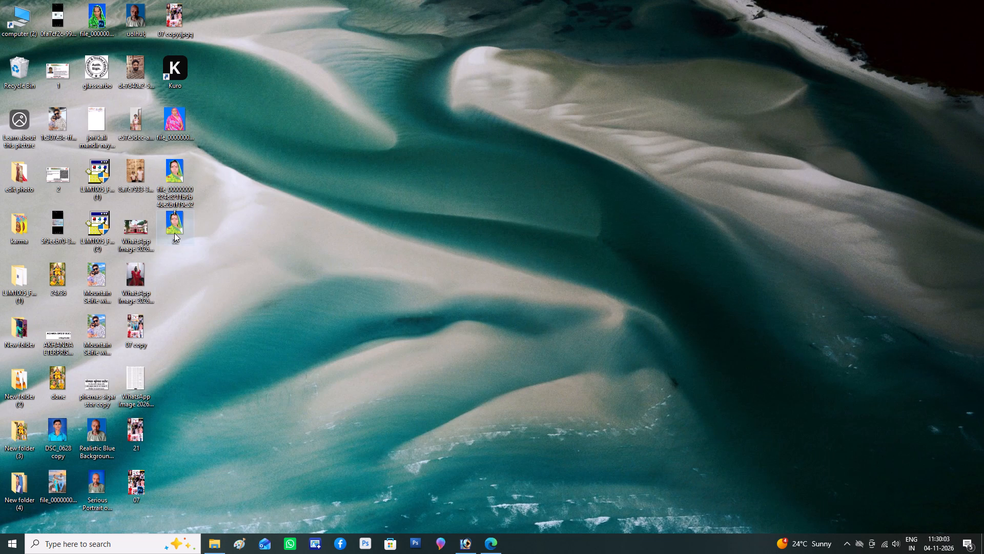
pyautogui.moveTo(195, 213); pyautogui.dragTo(398, 252)
pyautogui.click(469, 237)
pyautogui.moveTo(173, 226); pyautogui.dragTo(456, 553)
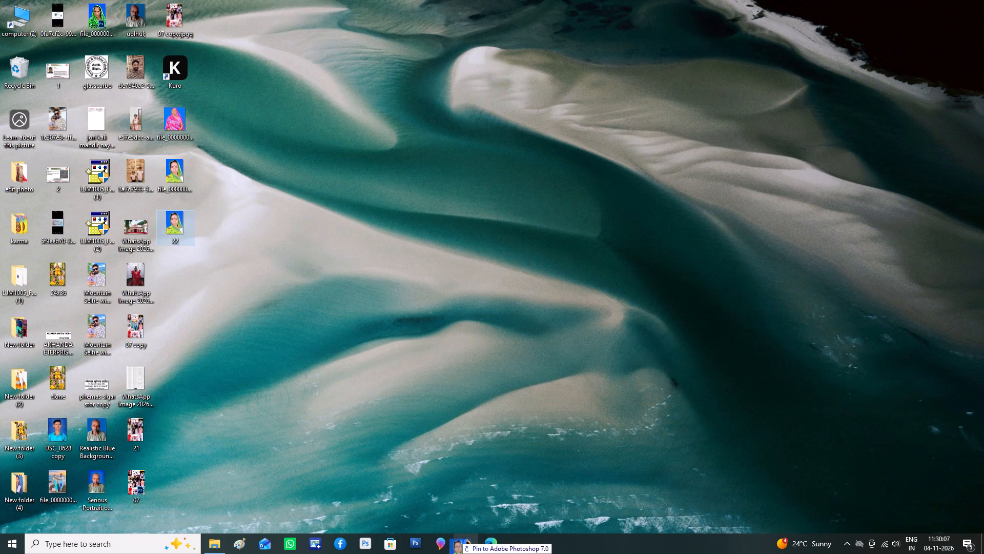
pyautogui.moveTo(456, 553); pyautogui.dragTo(477, 361)
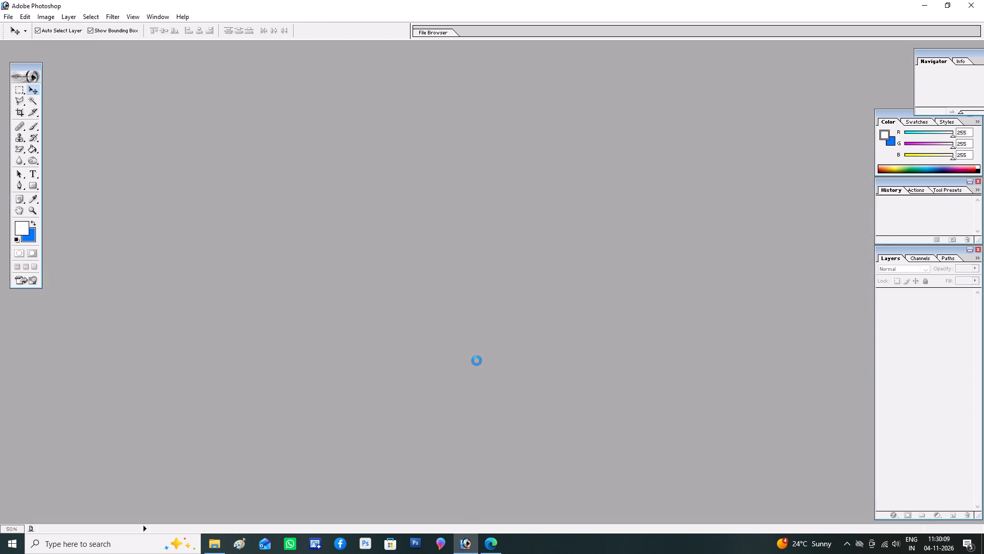
pyautogui.click(265, 49)
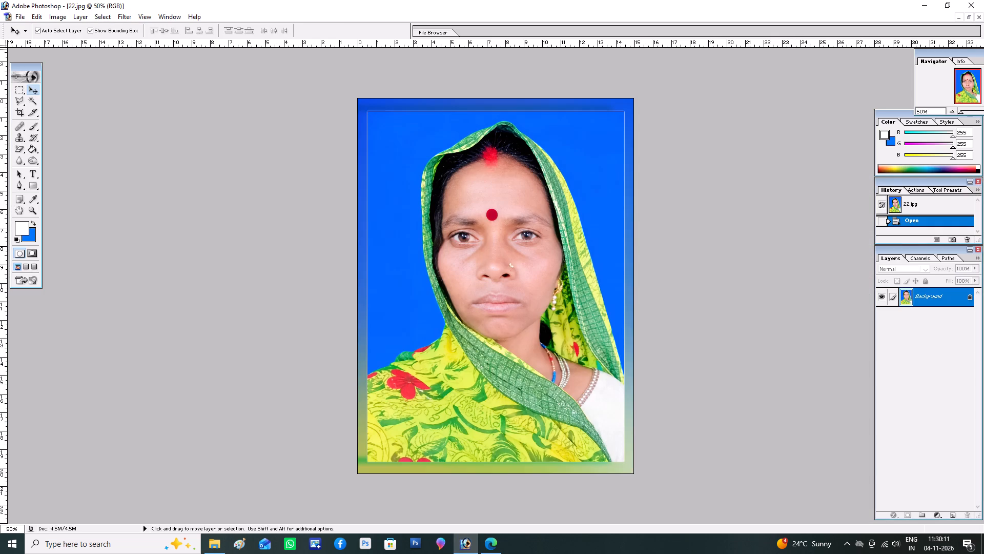
# Restore the image to a floating window and duplicate 22.jpg as 22 copy.
pyautogui.click(966, 16)
pyautogui.rightClick(210, 49)
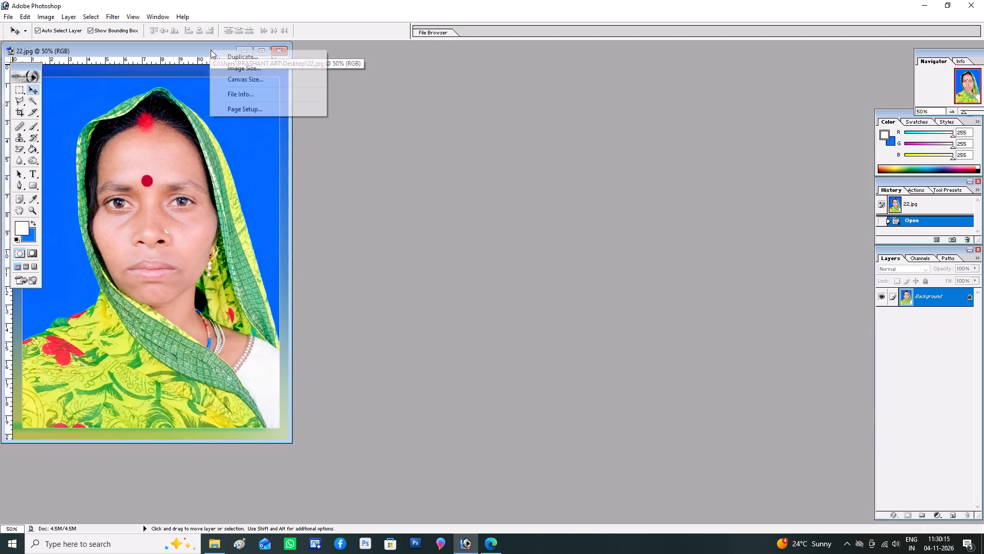
pyautogui.click(238, 64)
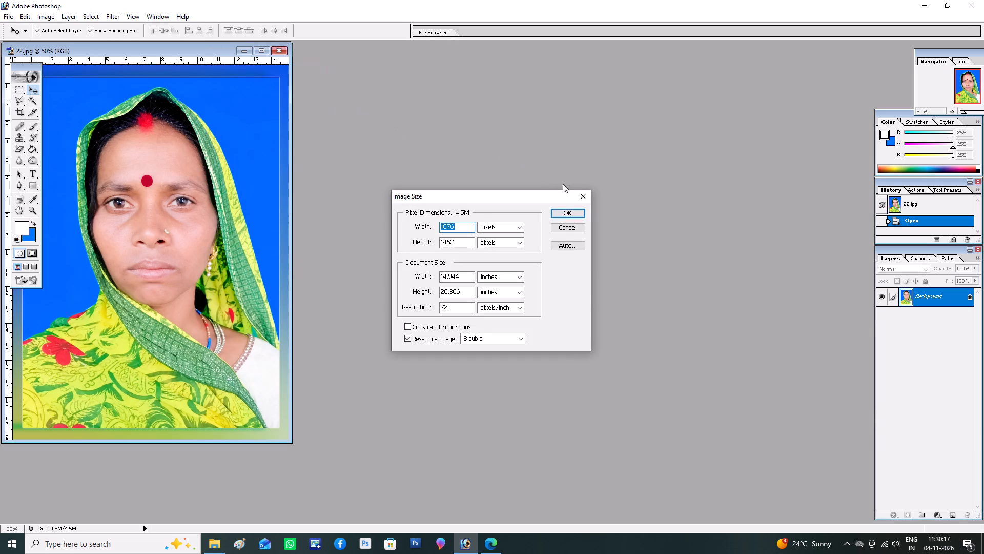
pyautogui.click(589, 191)
pyautogui.rightClick(212, 49)
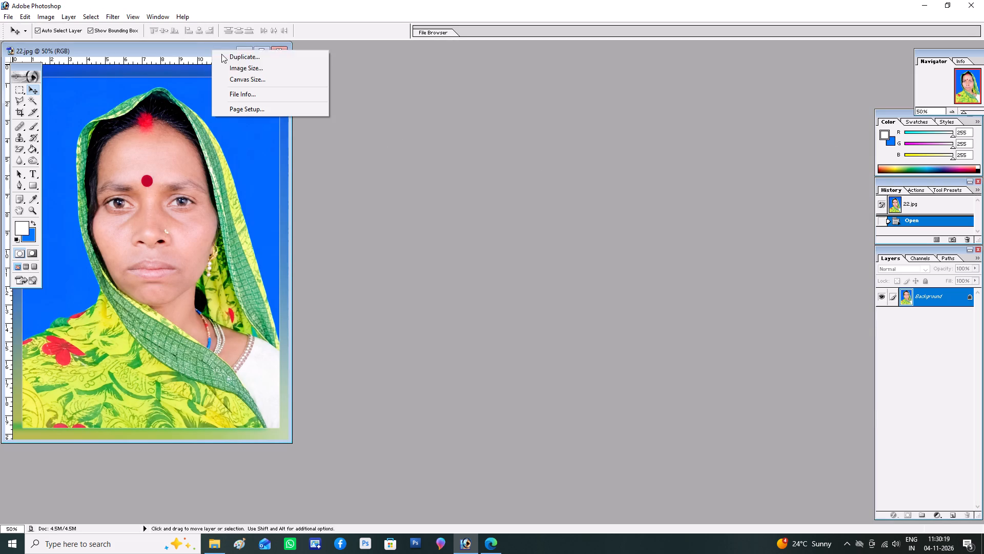
pyautogui.click(246, 55)
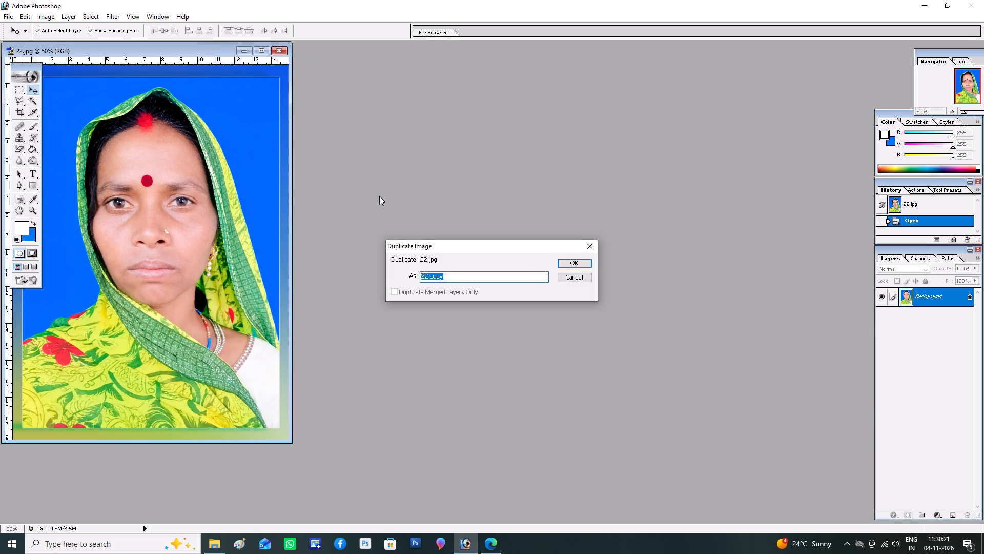
pyautogui.press('Return')
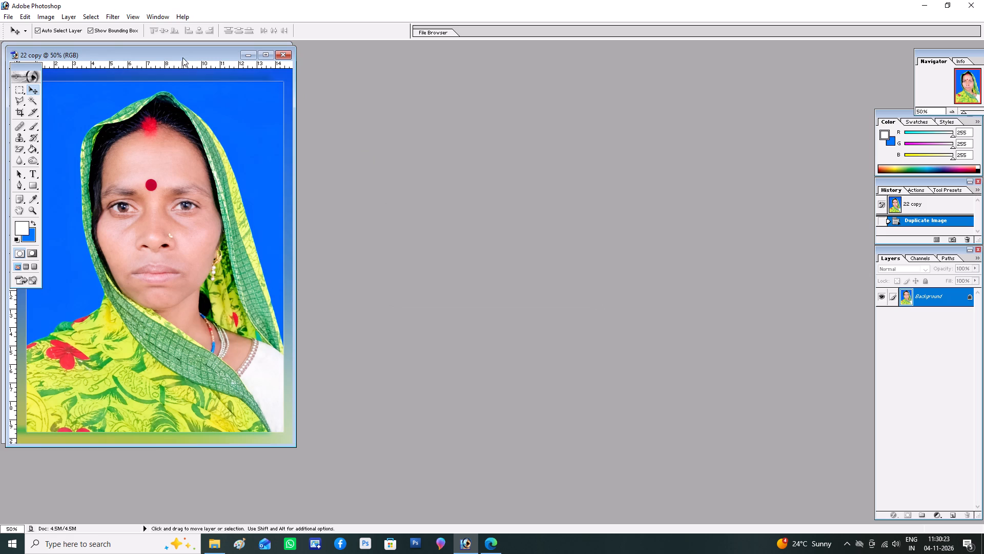
# Move the duplicate clear of the original, close 22.jpg and maximise the 22 copy window.
pyautogui.moveTo(184, 53); pyautogui.dragTo(247, 101)
pyautogui.click(280, 47)
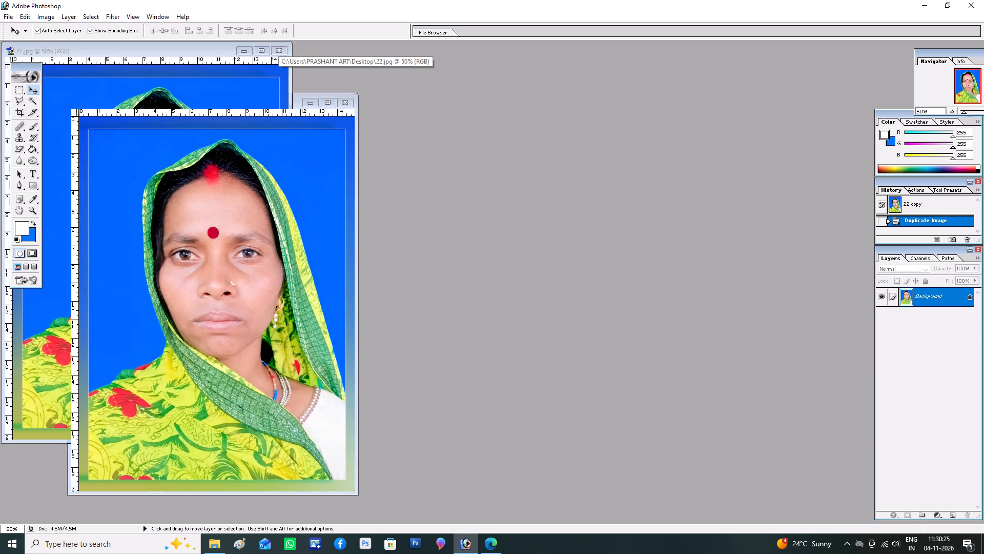
pyautogui.click(327, 103)
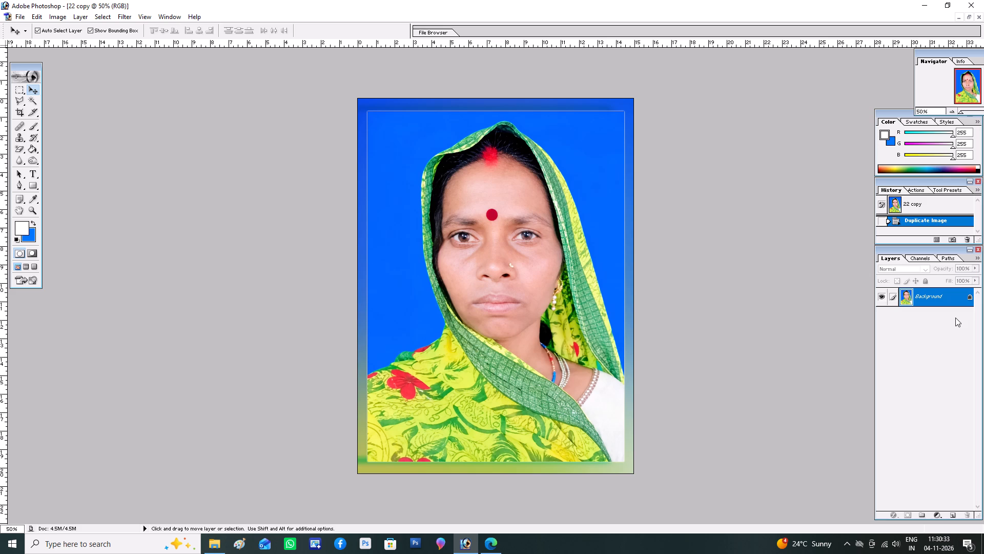
# Copy the Background of 22 copy onto a new layer.
pyautogui.hotkey('ctrl', 'j')
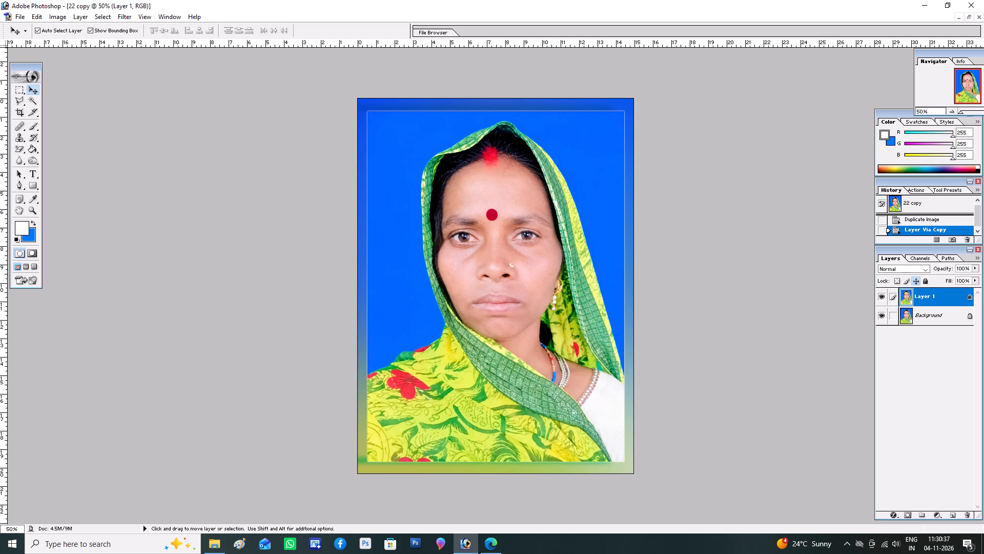
# Enable the Stroke, Drop Shadow and Inner Shadow effects in Layer 1's layer style.
pyautogui.click(893, 519)
pyautogui.click(893, 514)
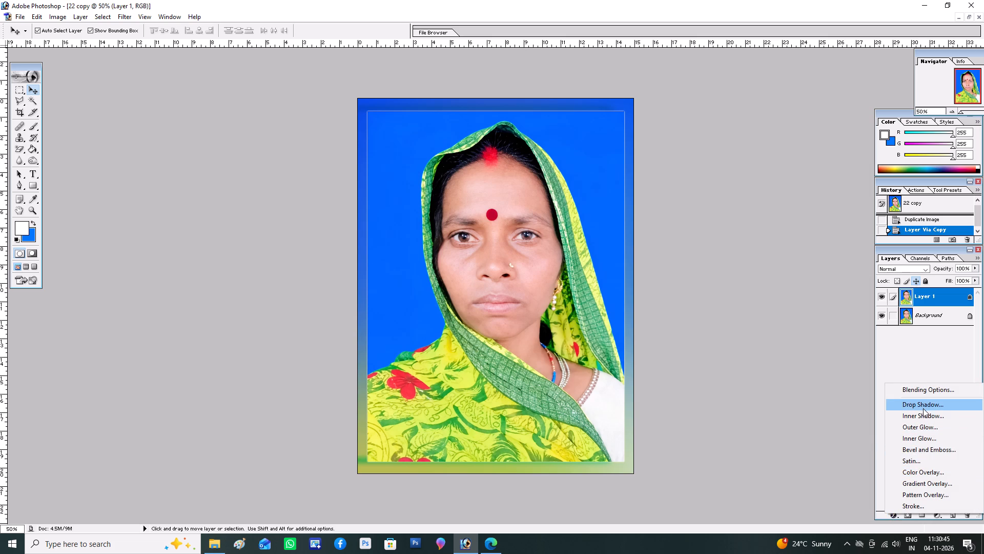
pyautogui.click(945, 505)
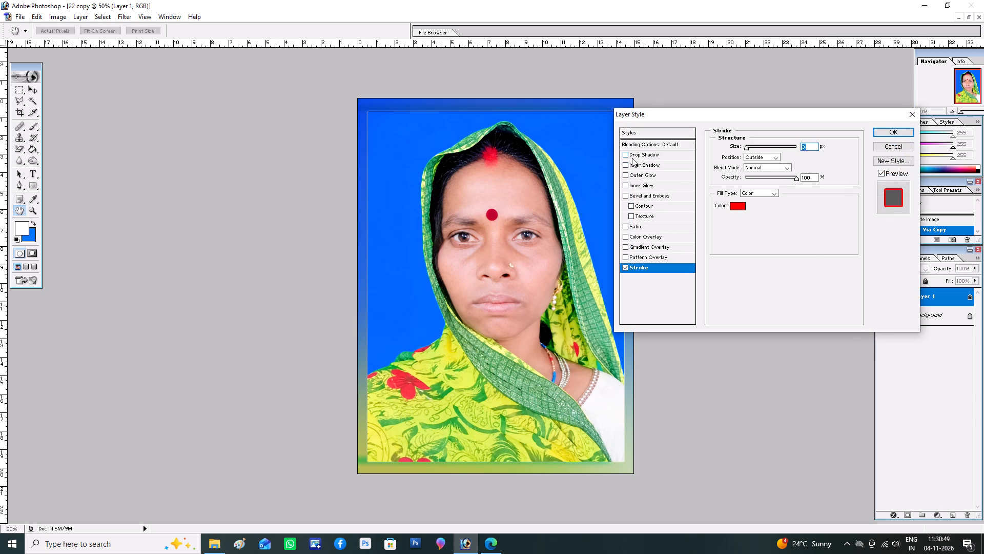
pyautogui.click(626, 153)
pyautogui.click(626, 165)
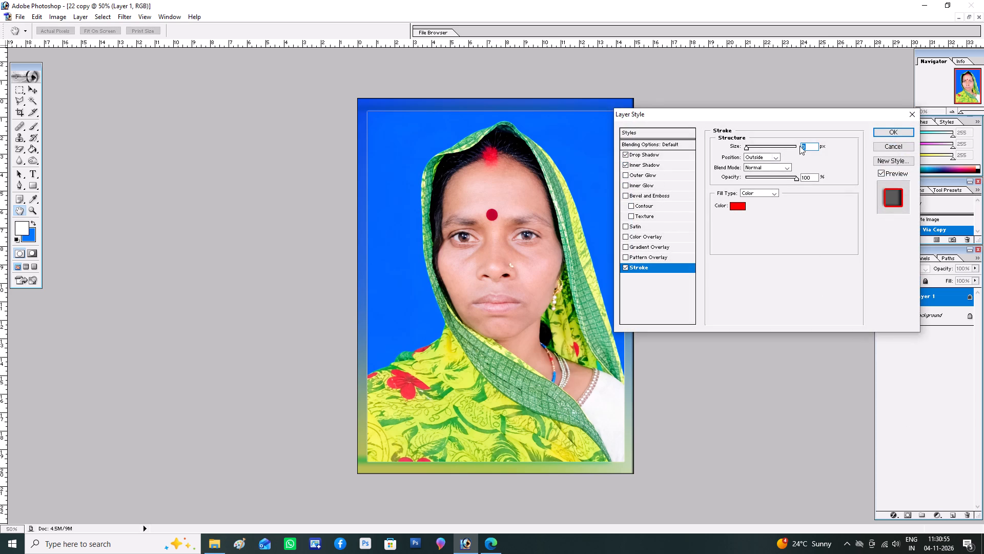
# Change the stroke's fill type to Gradient and apply the Violet, Orange preset.
pyautogui.click(773, 191)
pyautogui.click(765, 200)
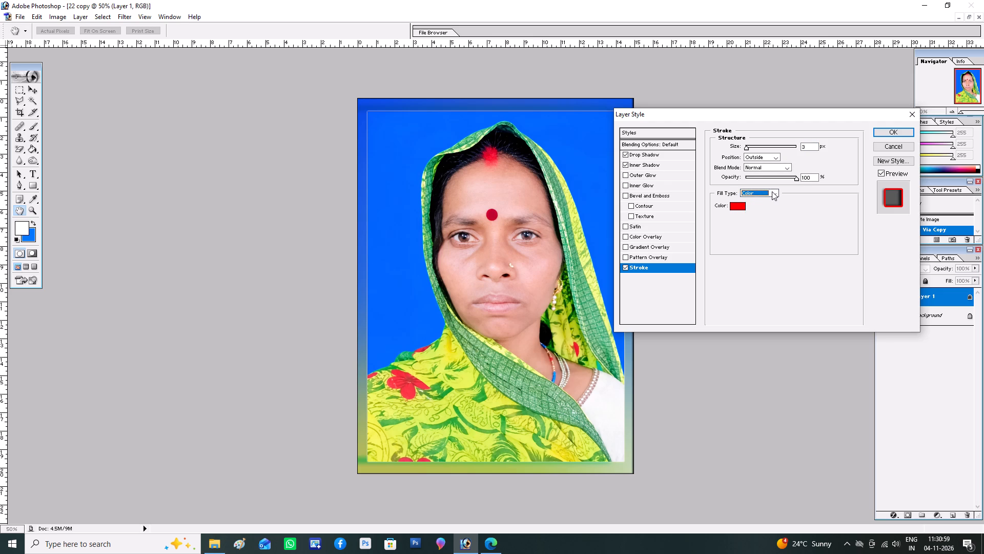
pyautogui.click(776, 191)
pyautogui.click(760, 205)
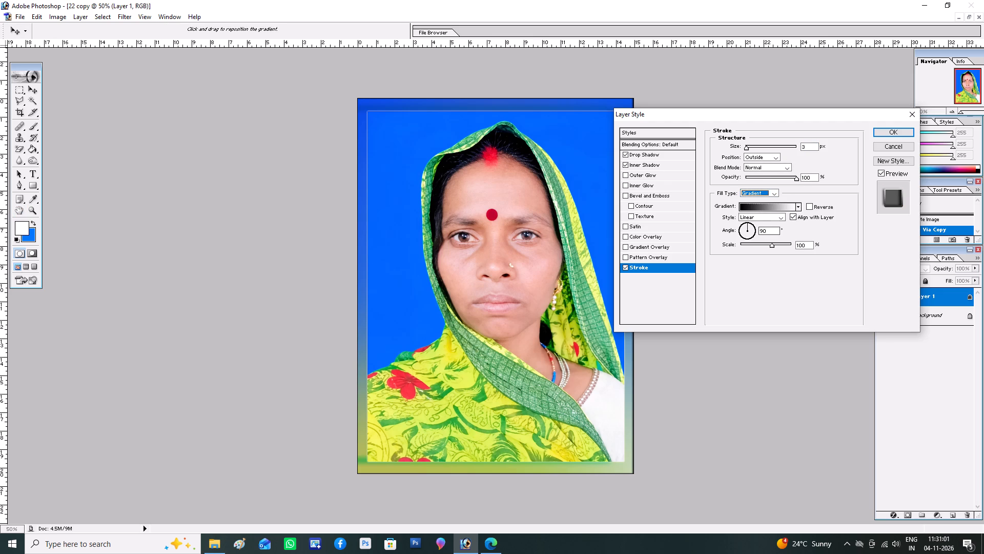
pyautogui.click(769, 206)
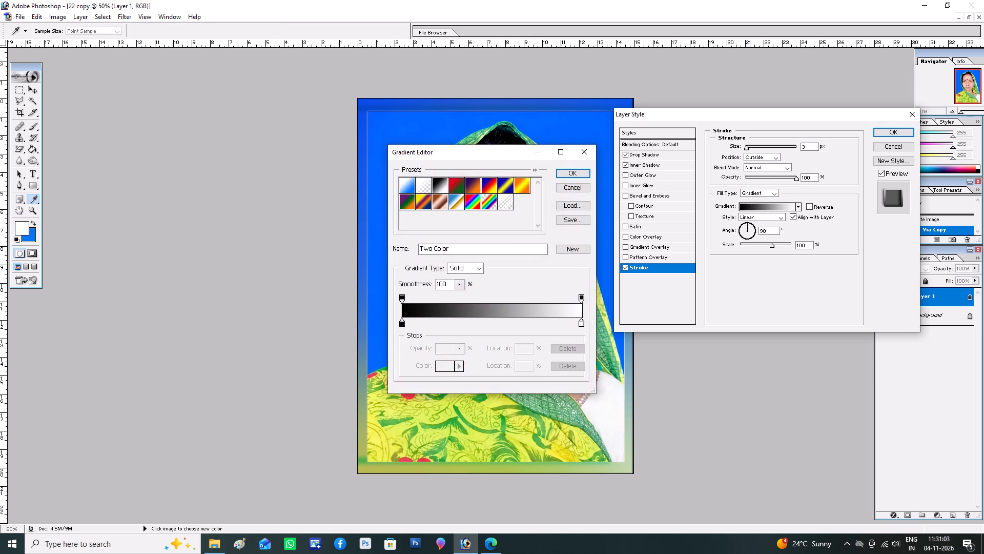
pyautogui.click(491, 187)
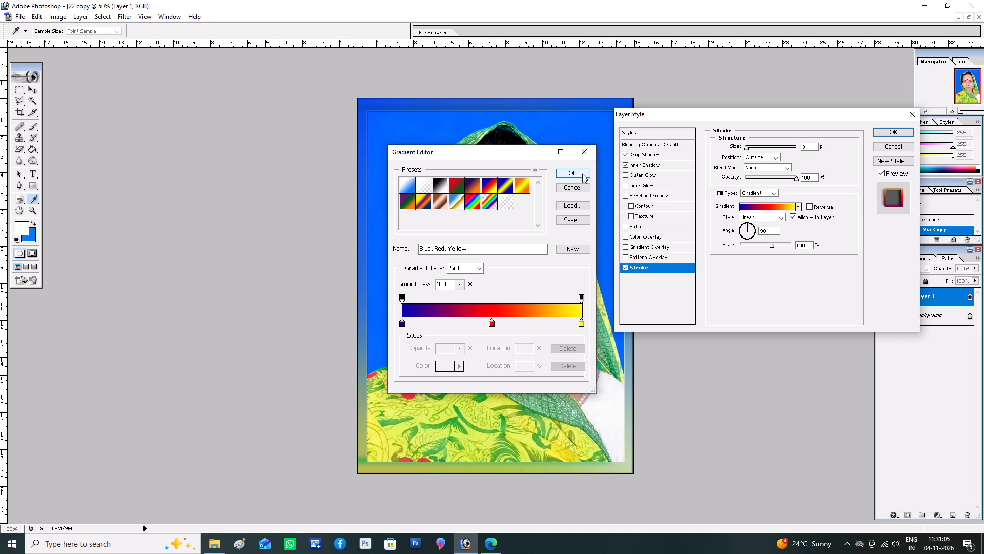
pyautogui.click(473, 187)
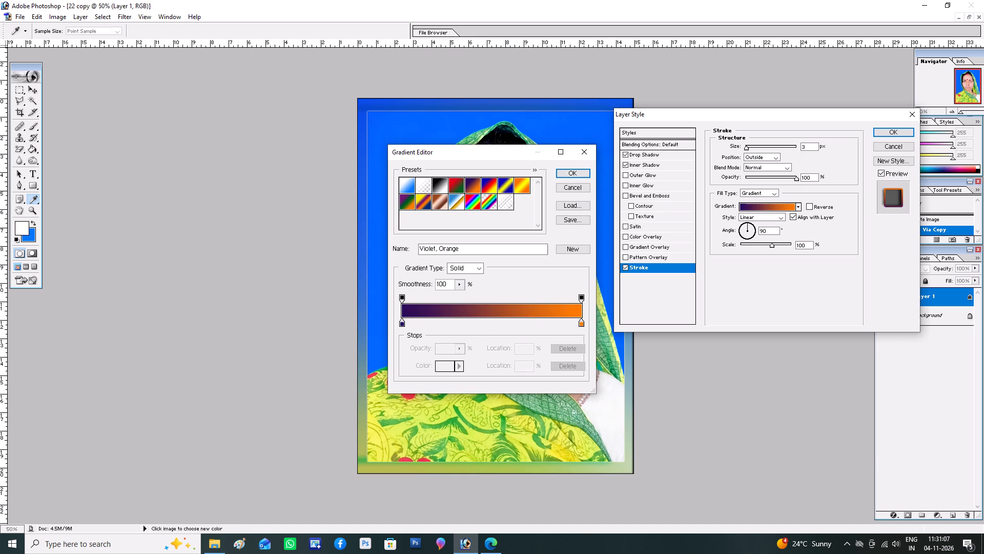
pyautogui.click(584, 173)
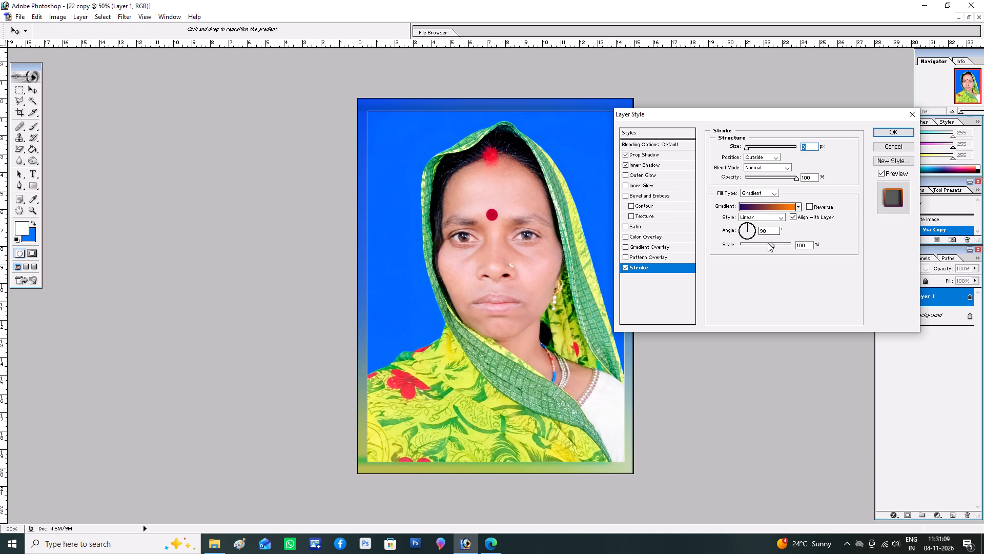
# Reduce the stroke gradient's scale to its minimum.
pyautogui.moveTo(773, 246); pyautogui.dragTo(731, 250)
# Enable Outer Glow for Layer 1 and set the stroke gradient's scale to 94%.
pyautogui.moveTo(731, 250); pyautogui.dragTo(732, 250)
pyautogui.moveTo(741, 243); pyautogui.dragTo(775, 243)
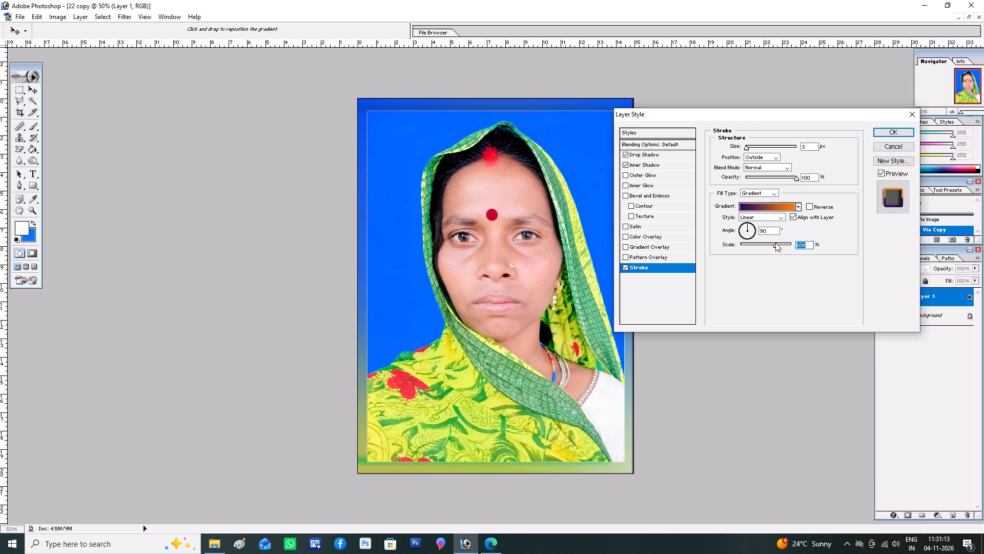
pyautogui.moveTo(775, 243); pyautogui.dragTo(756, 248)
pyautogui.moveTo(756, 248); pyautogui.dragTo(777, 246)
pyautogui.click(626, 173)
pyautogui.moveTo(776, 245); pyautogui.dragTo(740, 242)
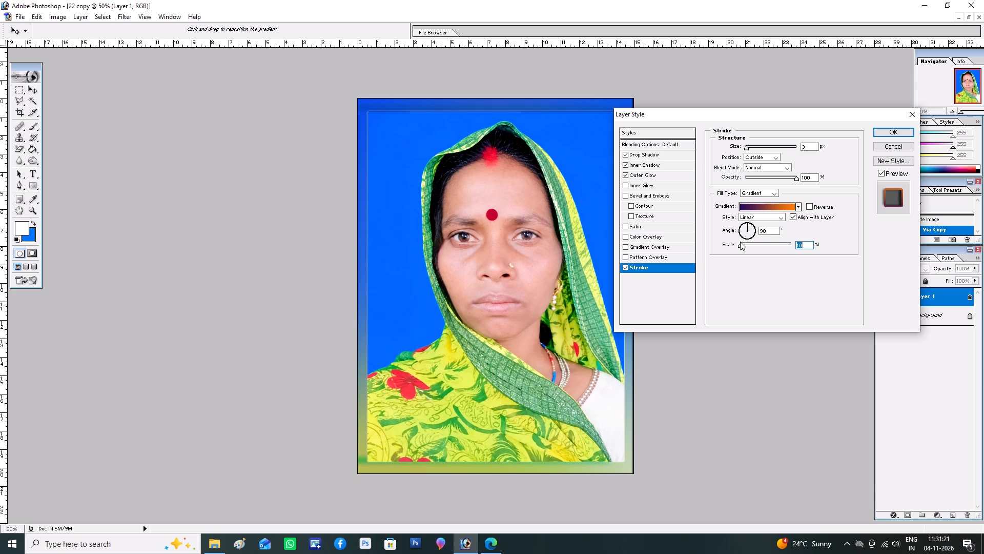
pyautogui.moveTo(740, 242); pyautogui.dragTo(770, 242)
# Set Layer 1's stroke size to 141 px.
pyautogui.moveTo(815, 118); pyautogui.dragTo(852, 72)
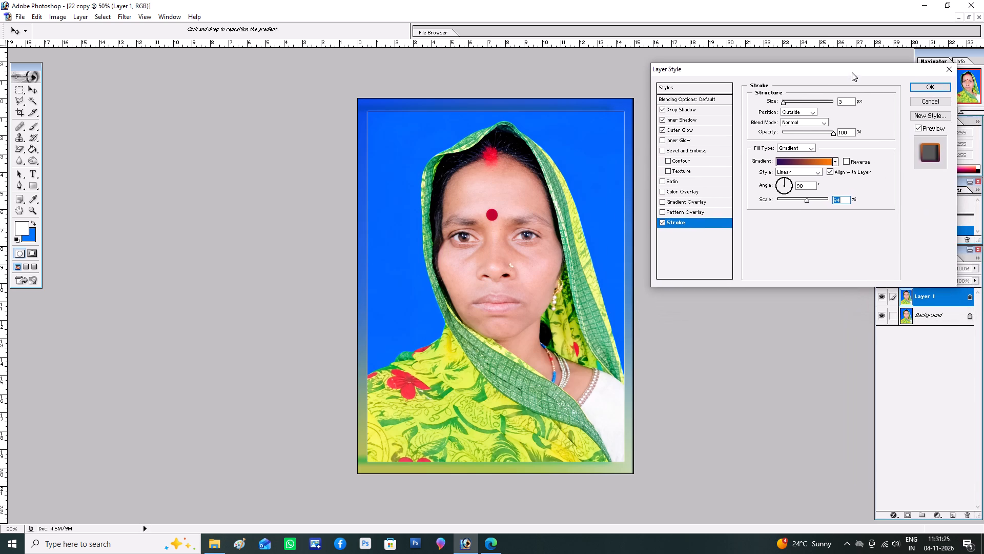
pyautogui.moveTo(852, 72); pyautogui.dragTo(853, 66)
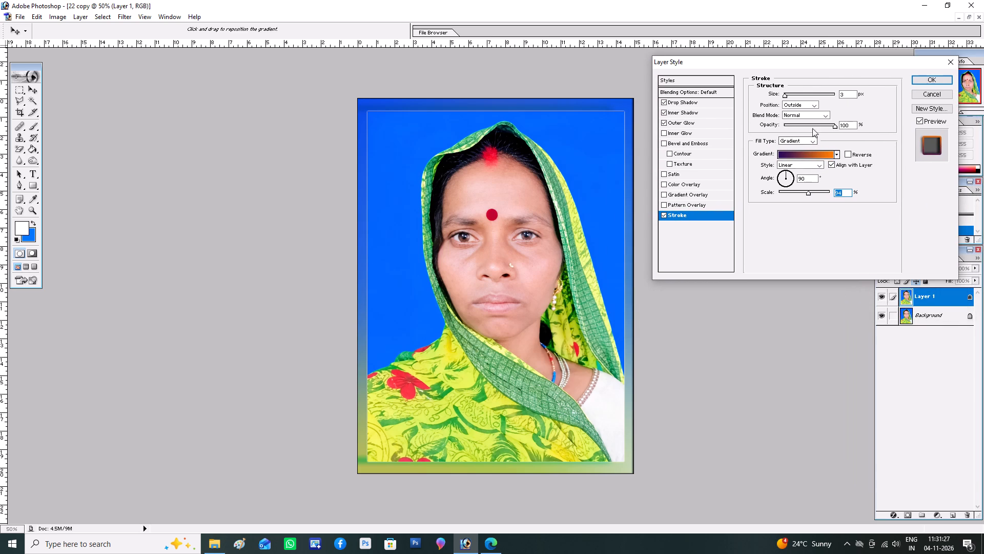
pyautogui.moveTo(784, 95); pyautogui.dragTo(798, 97)
pyautogui.moveTo(798, 97); pyautogui.dragTo(806, 100)
pyautogui.moveTo(806, 100); pyautogui.dragTo(813, 103)
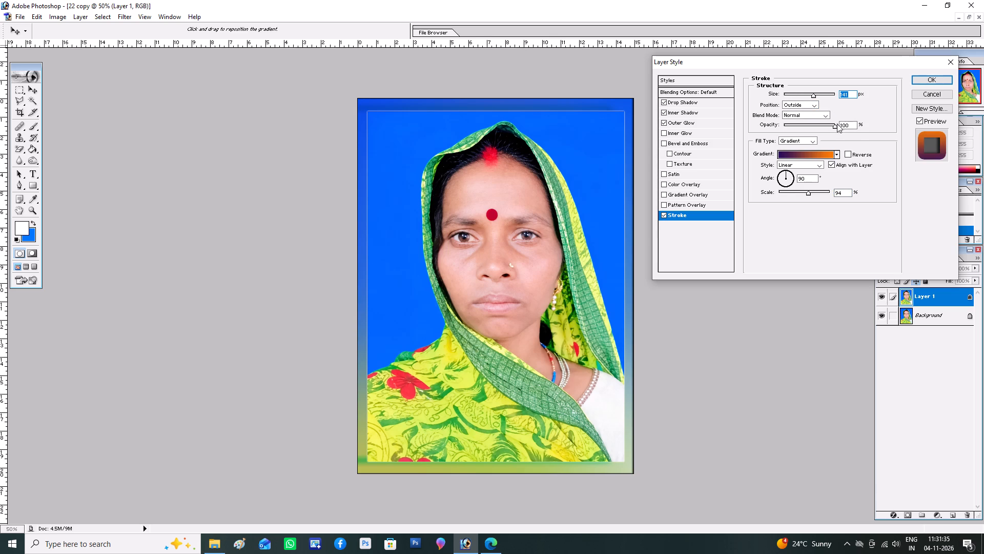
# Change the stroke's gradient to the Blue, Yellow, Blue preset.
pyautogui.click(823, 155)
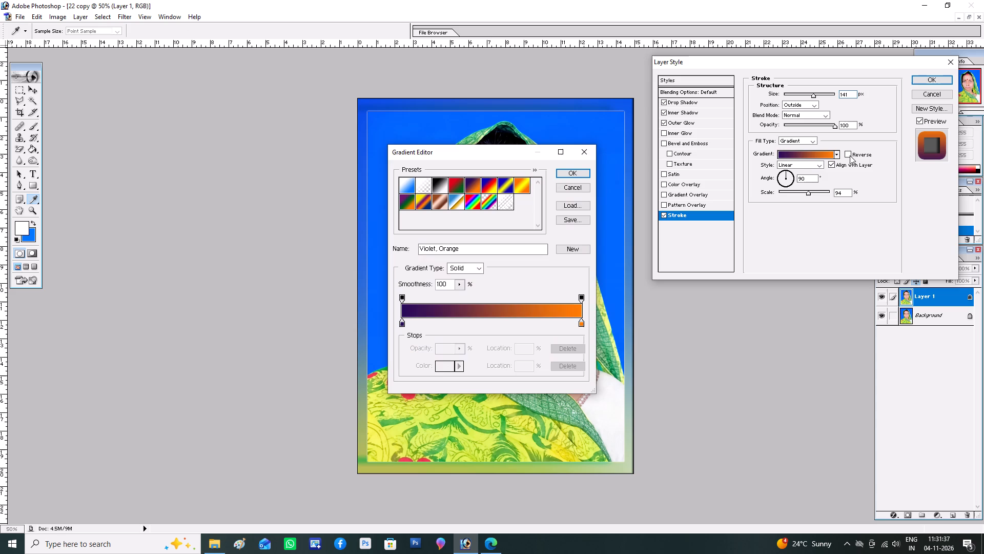
pyautogui.click(448, 199)
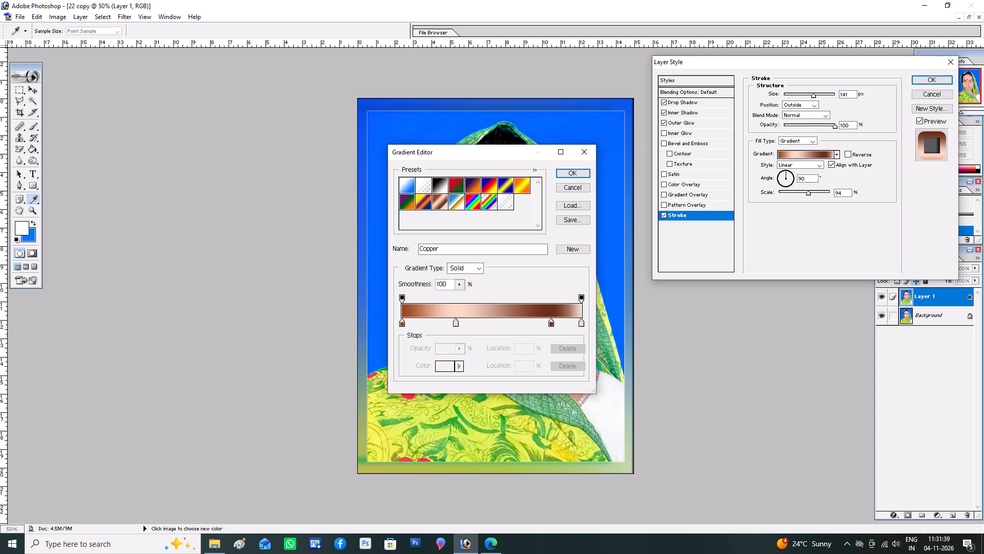
pyautogui.click(502, 176)
pyautogui.click(511, 186)
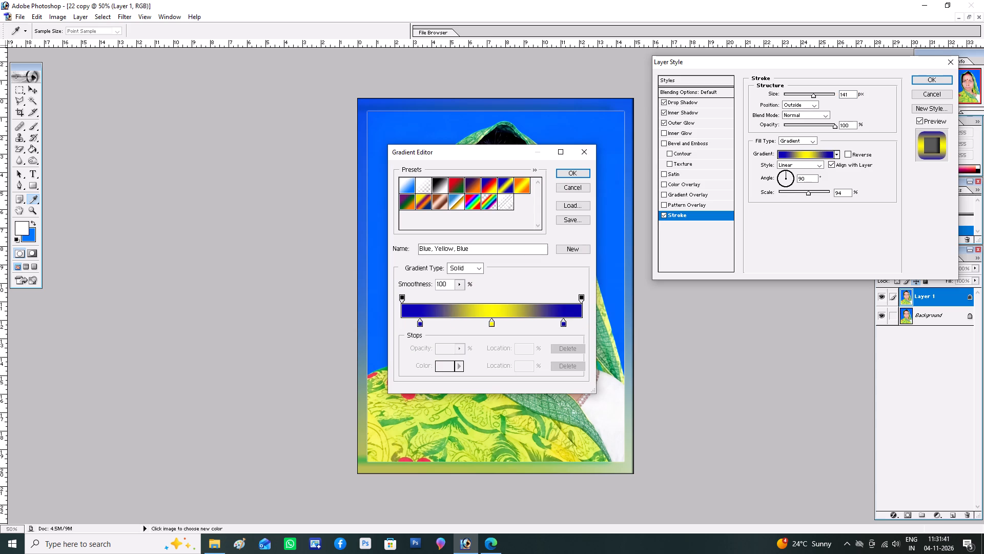
pyautogui.press('Return')
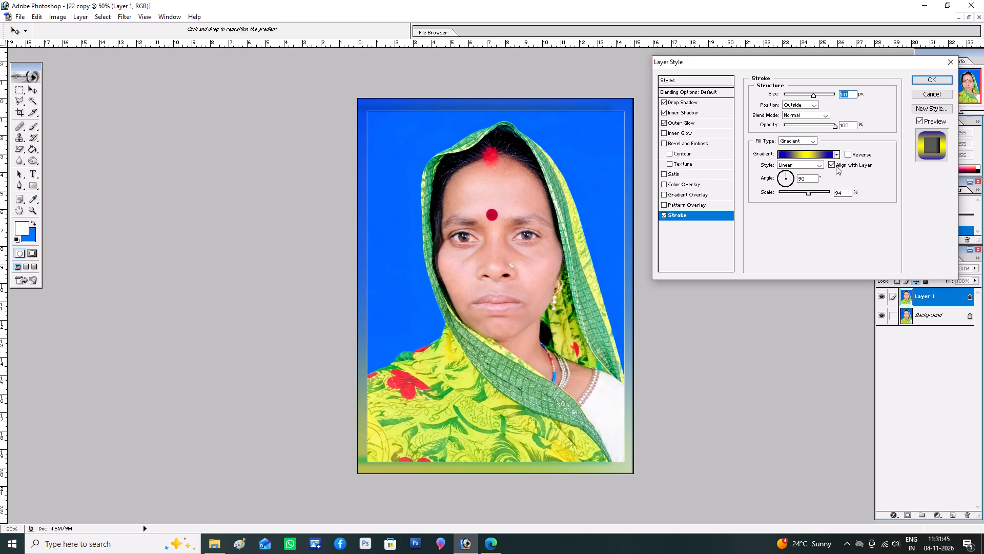
# Reverse the stroke gradient, keeping the fill type as Gradient.
pyautogui.click(850, 155)
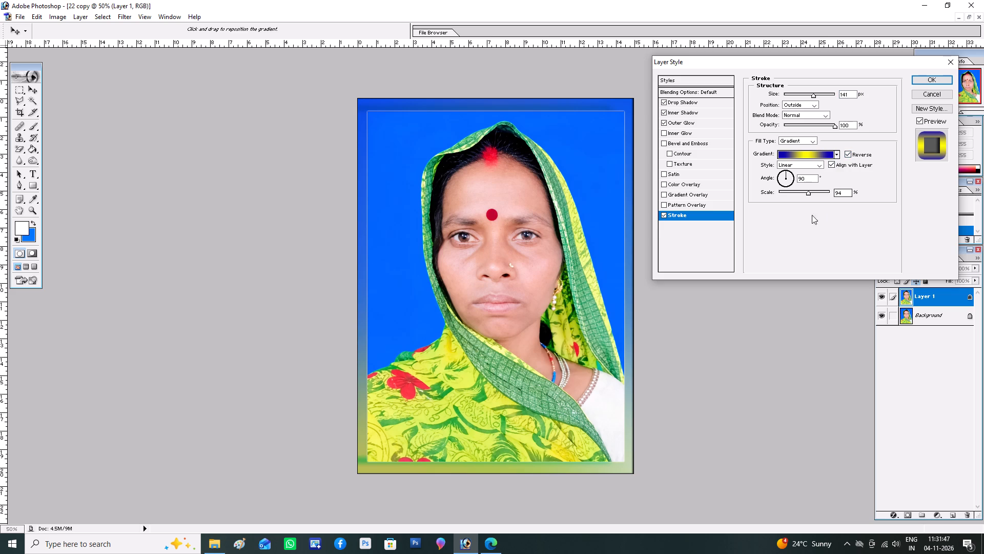
pyautogui.click(815, 143)
pyautogui.click(844, 140)
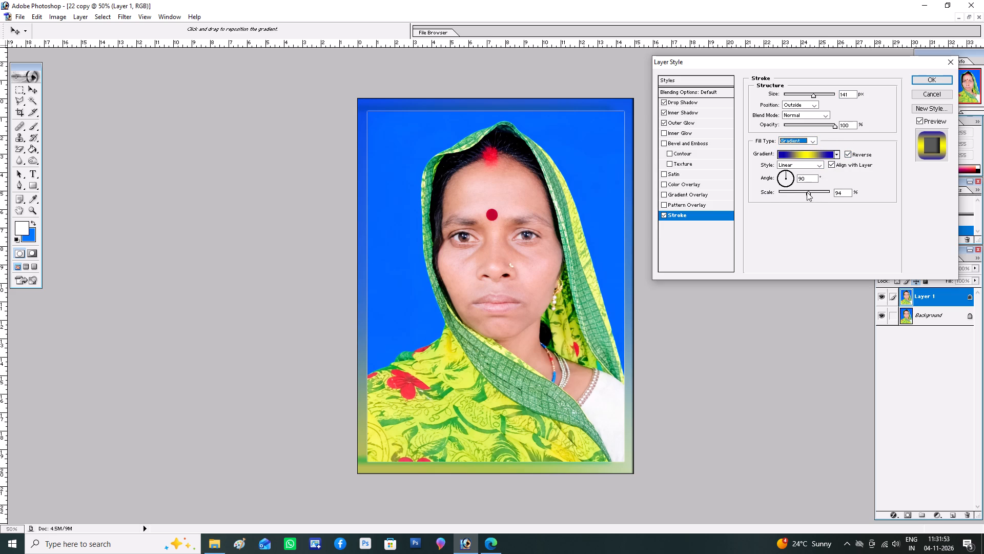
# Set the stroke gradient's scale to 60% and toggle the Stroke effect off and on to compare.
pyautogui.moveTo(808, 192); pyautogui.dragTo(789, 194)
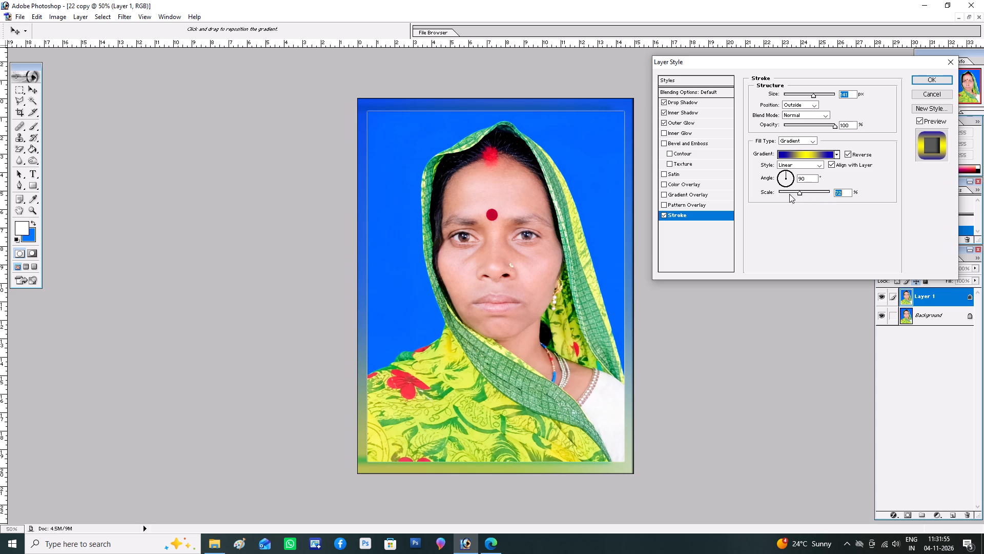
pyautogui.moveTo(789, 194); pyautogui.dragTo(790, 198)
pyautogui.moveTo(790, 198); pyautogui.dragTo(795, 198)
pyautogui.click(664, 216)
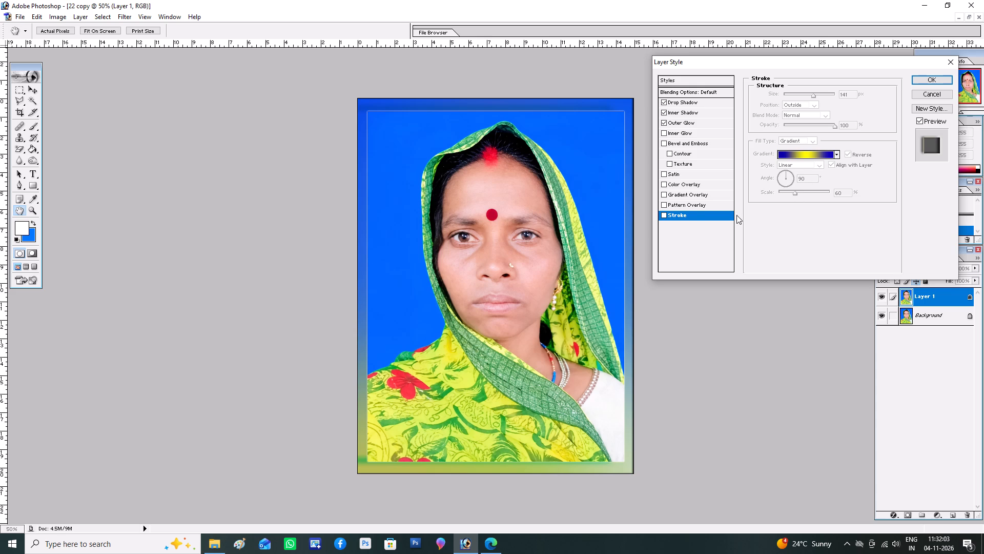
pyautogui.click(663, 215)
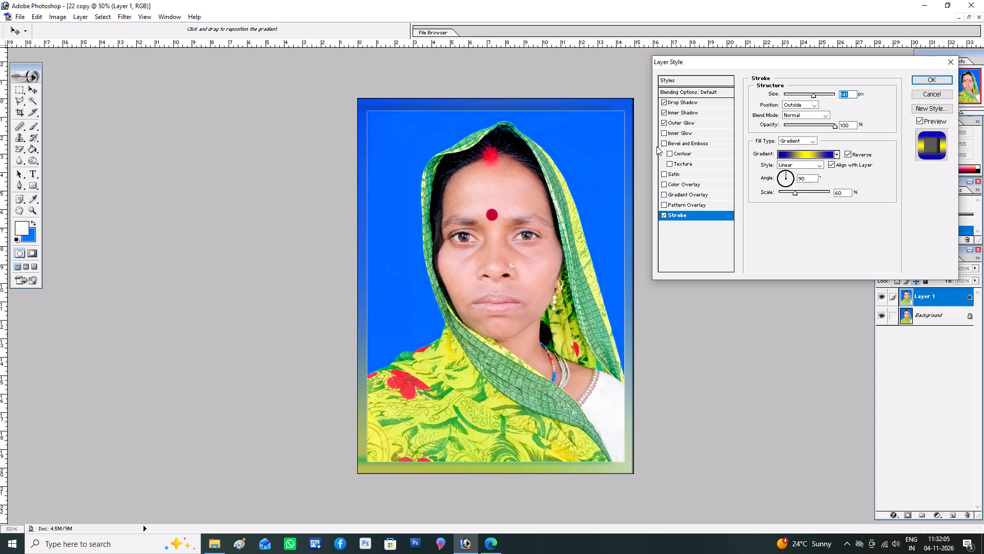
# Disable the Drop Shadow effect in Layer 1's layer style.
pyautogui.click(665, 102)
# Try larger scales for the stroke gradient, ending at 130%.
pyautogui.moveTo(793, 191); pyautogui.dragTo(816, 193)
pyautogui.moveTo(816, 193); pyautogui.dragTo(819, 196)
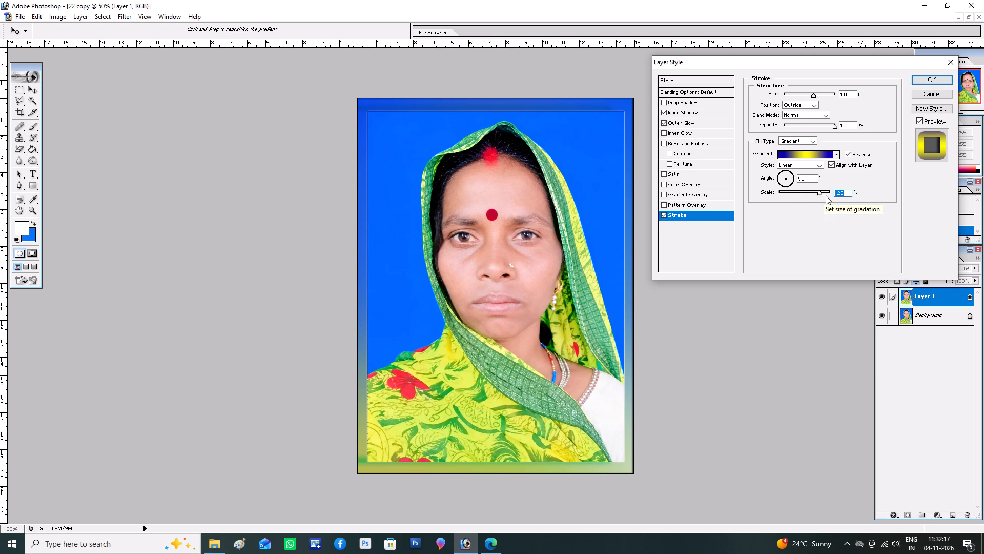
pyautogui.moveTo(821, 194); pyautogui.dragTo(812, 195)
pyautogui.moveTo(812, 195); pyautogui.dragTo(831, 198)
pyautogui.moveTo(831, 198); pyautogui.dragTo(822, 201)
# Disable Outer Glow and enable Inner Glow in Layer 1's layer style.
pyautogui.click(665, 124)
pyautogui.click(664, 135)
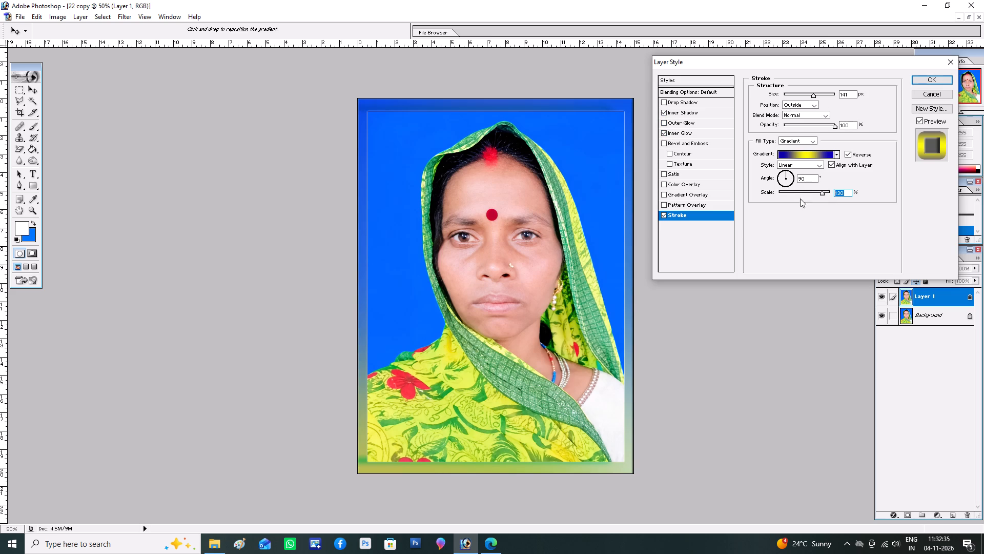
# Set the stroke gradient's scale to 115%.
pyautogui.moveTo(822, 194); pyautogui.dragTo(804, 197)
pyautogui.moveTo(804, 197); pyautogui.dragTo(816, 197)
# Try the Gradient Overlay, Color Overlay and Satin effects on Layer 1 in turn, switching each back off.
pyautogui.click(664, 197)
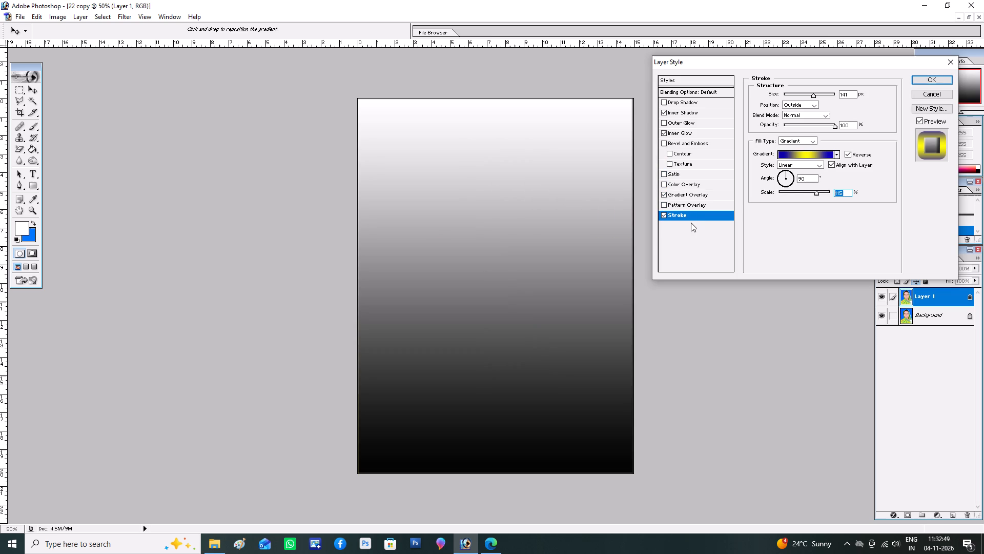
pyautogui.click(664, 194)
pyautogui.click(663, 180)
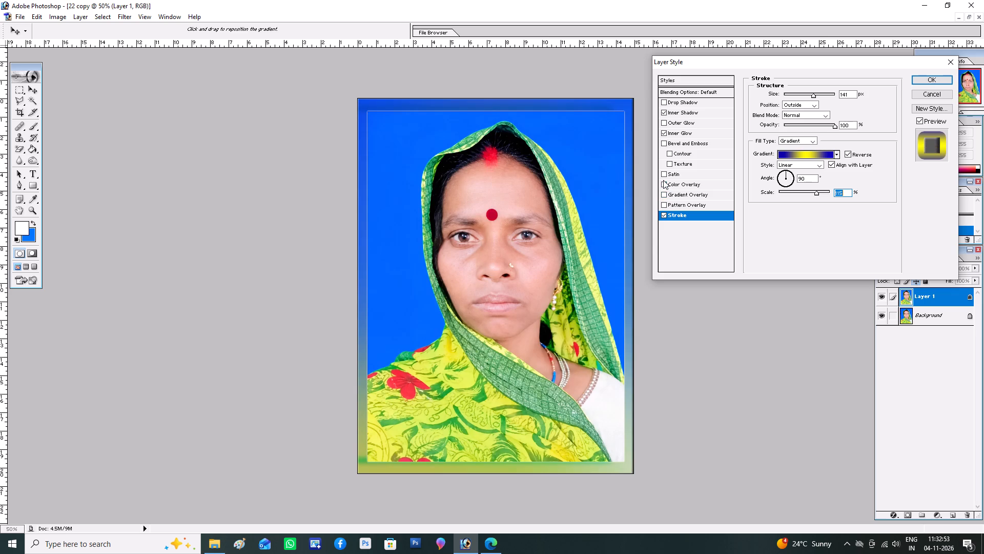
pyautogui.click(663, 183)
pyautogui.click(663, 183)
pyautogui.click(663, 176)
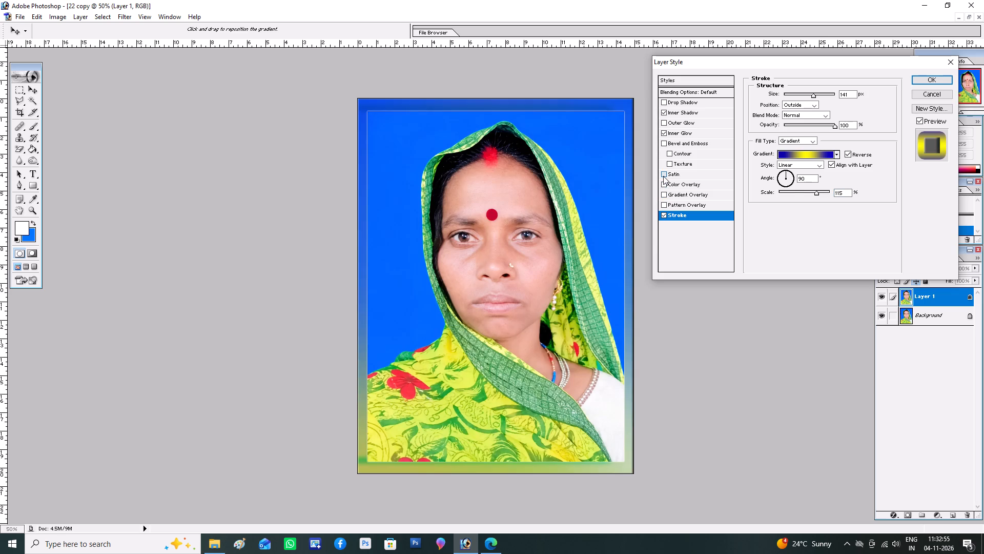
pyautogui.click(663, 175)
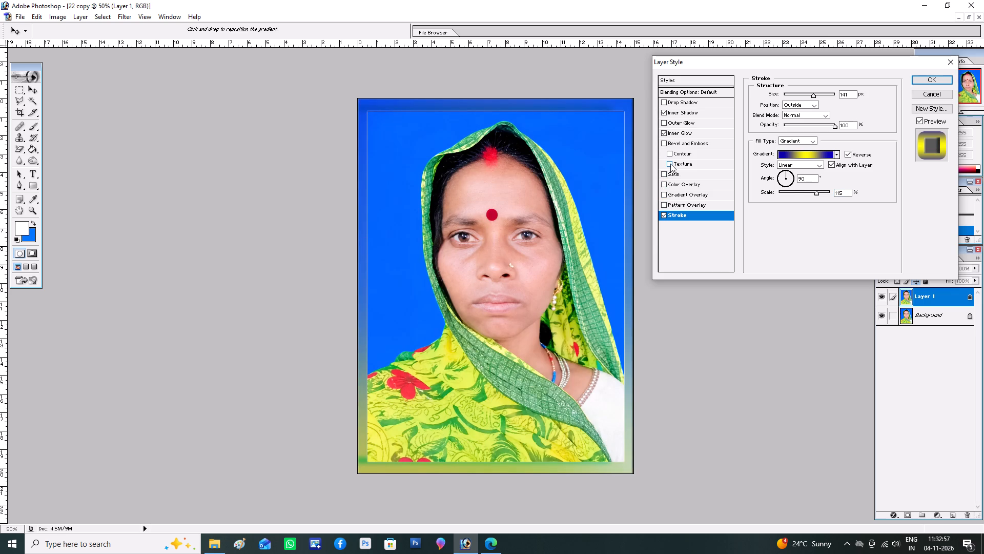
# Enable Bevel and Emboss for Layer 1 with its Texture option switched off.
pyautogui.click(670, 164)
pyautogui.click(670, 164)
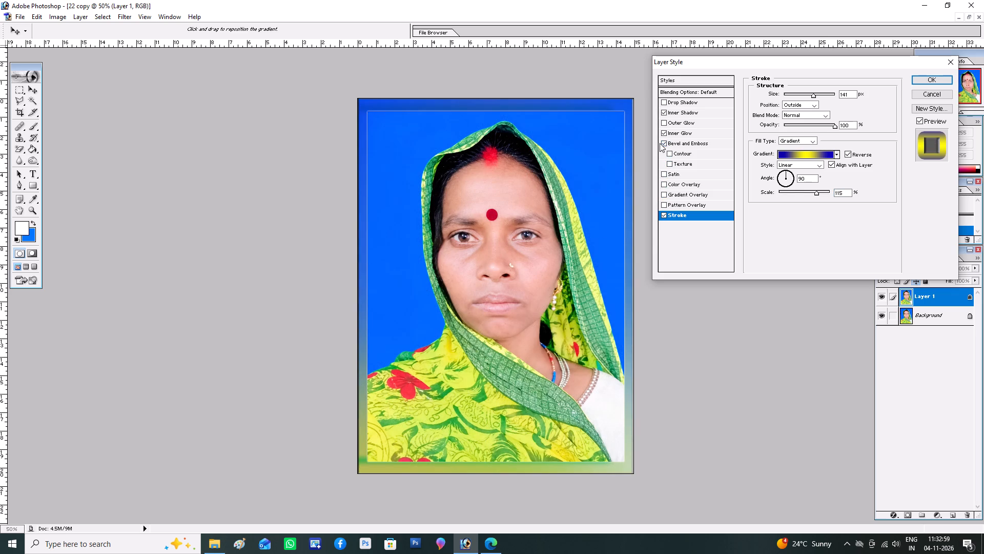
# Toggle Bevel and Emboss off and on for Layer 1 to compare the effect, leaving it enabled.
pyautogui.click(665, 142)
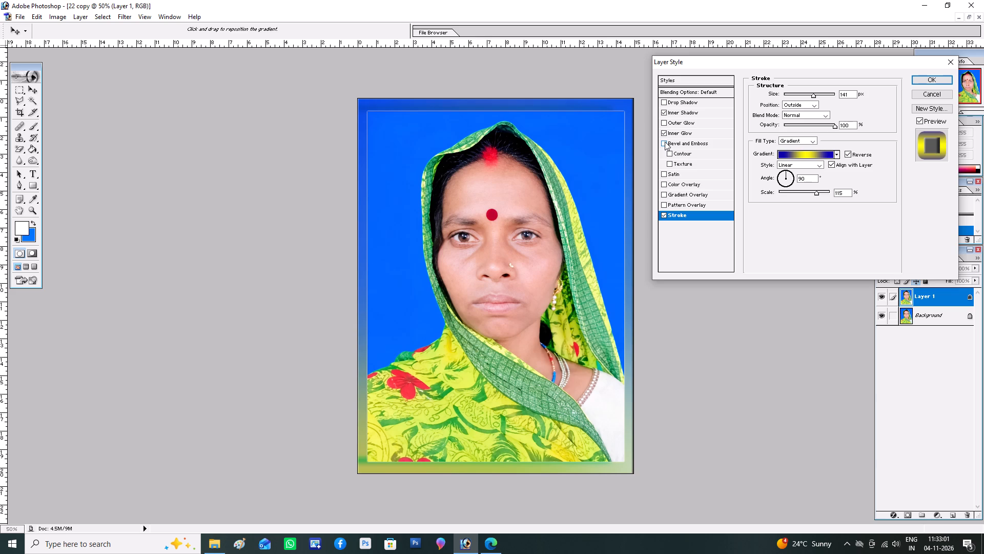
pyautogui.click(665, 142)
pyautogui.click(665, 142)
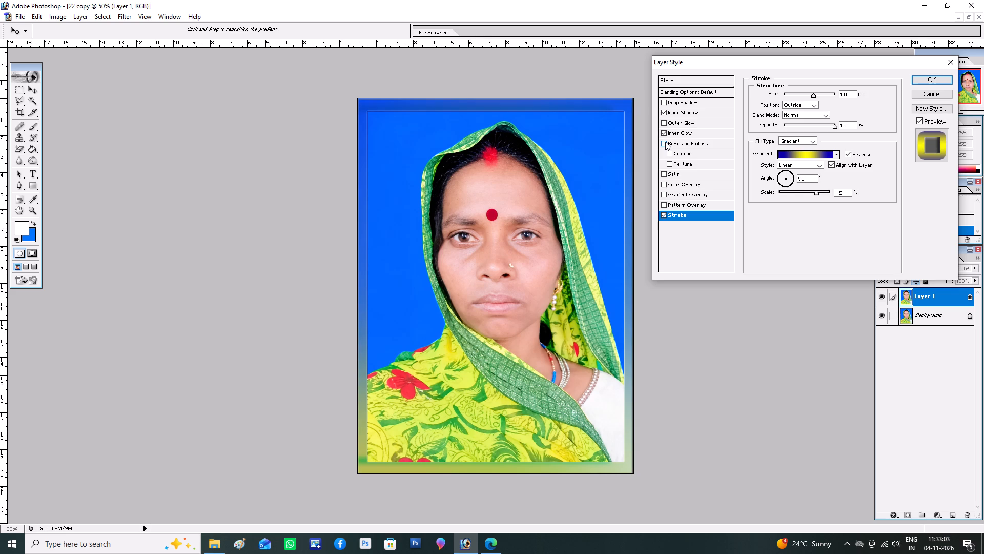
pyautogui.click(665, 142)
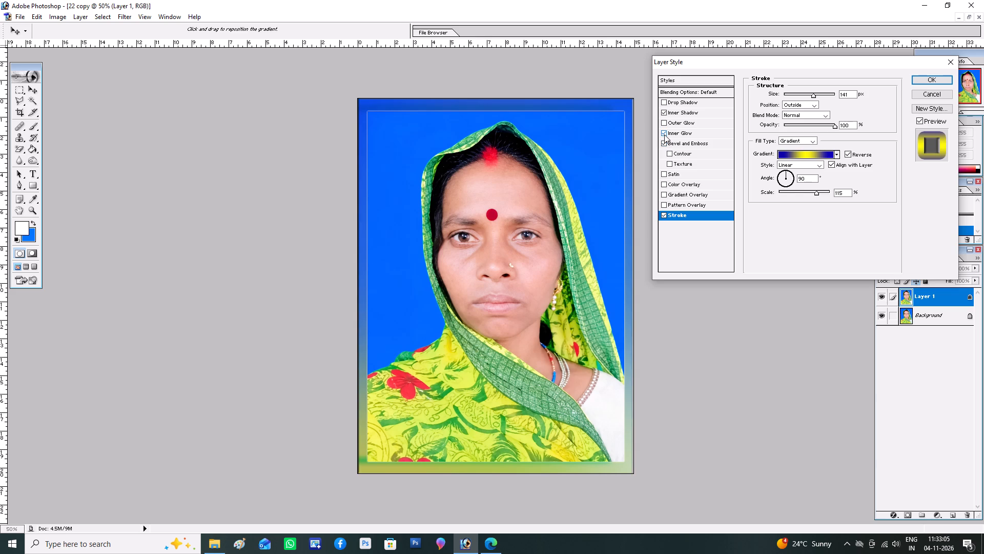
# Disable Inner Glow and enable Outer Glow in Layer 1's layer style.
pyautogui.click(664, 134)
pyautogui.click(664, 134)
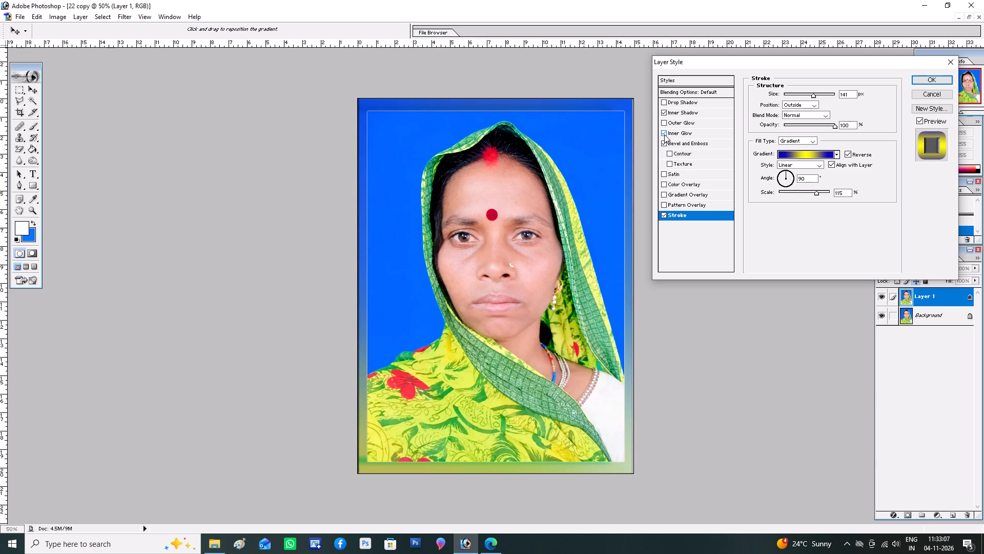
pyautogui.click(664, 134)
pyautogui.click(664, 124)
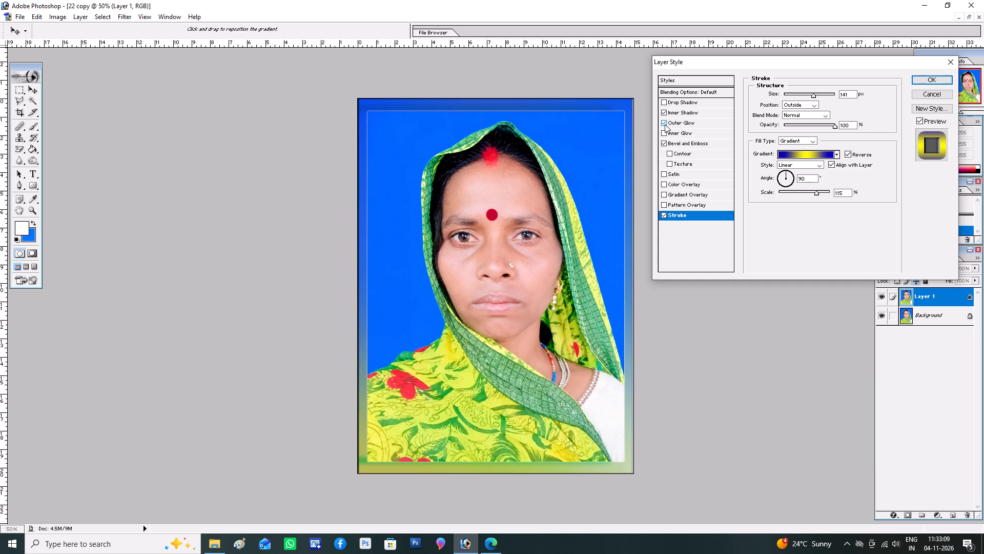
# Set the stroke gradient's scale to 143% and apply the layer style to Layer 1.
pyautogui.moveTo(815, 193); pyautogui.dragTo(827, 192)
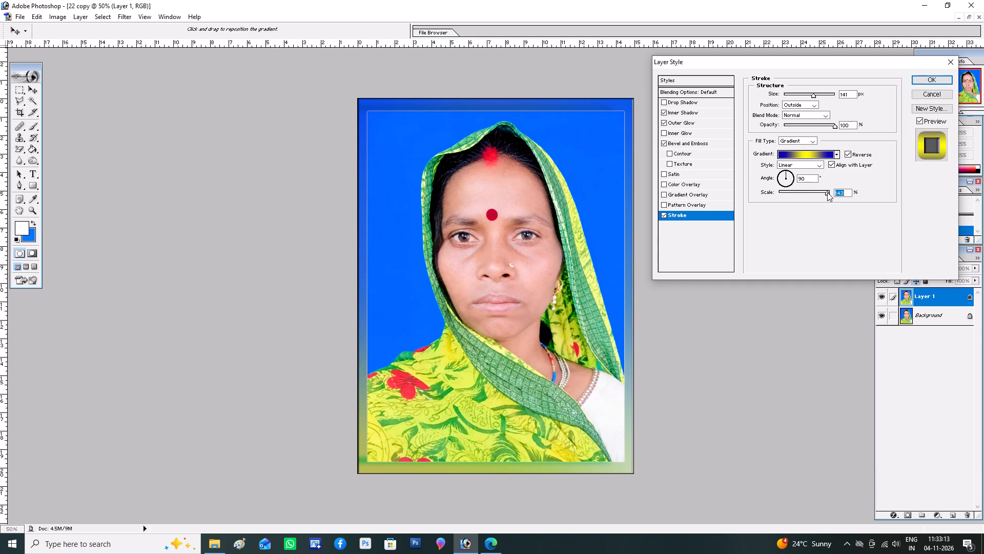
pyautogui.press('Return')
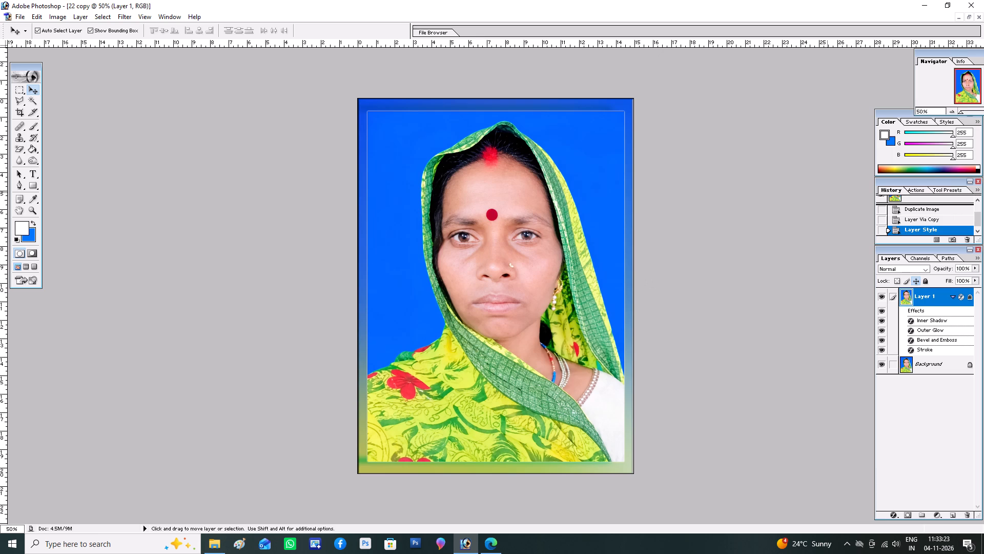
# Save the styled image to the Desktop as 22 copy in Photoshop PSD format with layers.
pyautogui.hotkey('ctrl', 'shift', 's')
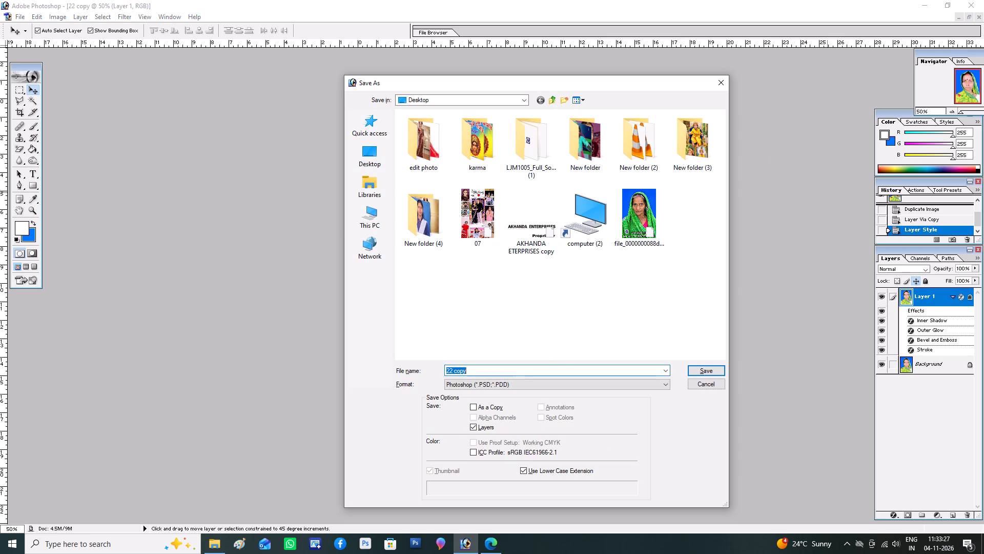
pyautogui.press('Return')
pyautogui.press('Return')
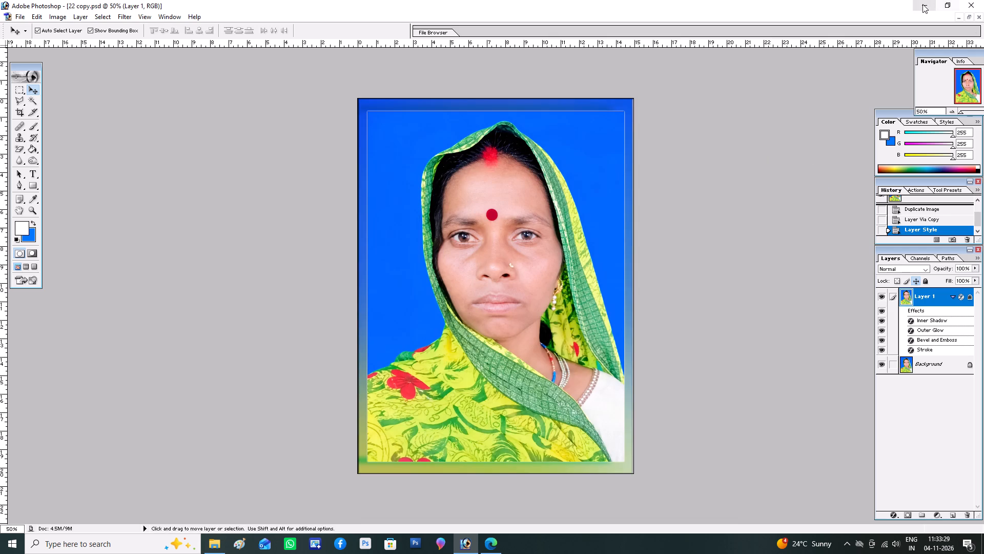
# Switch to the Windows desktop and refresh it.
pyautogui.click(922, 4)
pyautogui.rightClick(743, 132)
pyautogui.click(765, 168)
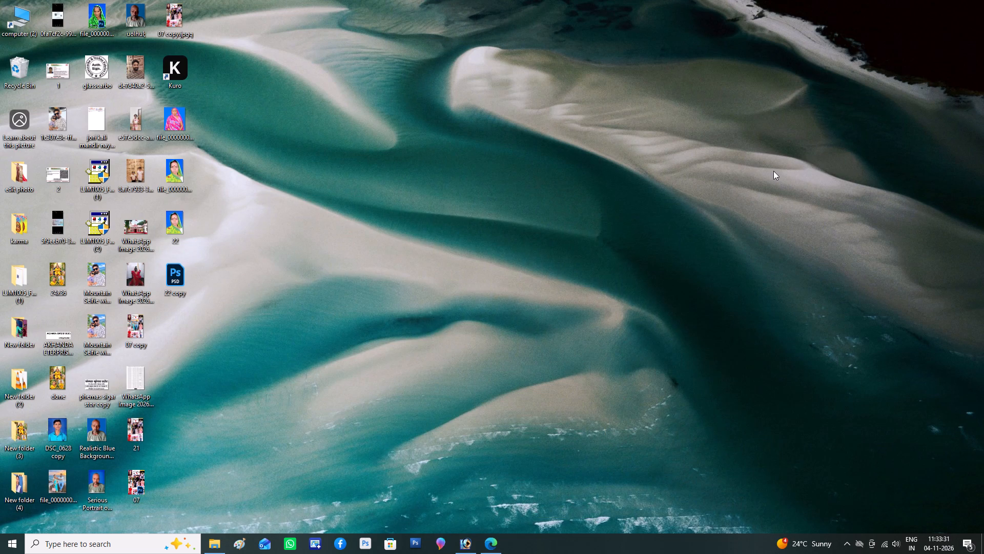
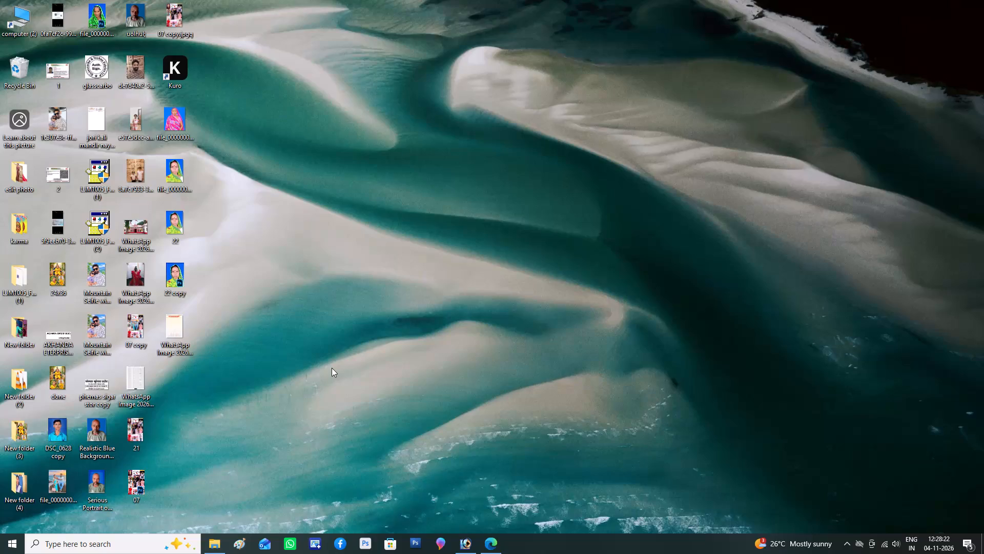
# Open the desktop image WhatsApp Image 2026-11-04 at 12.27.24 in Paint, re-save it under the same name and close Paint.
pyautogui.rightClick(172, 325)
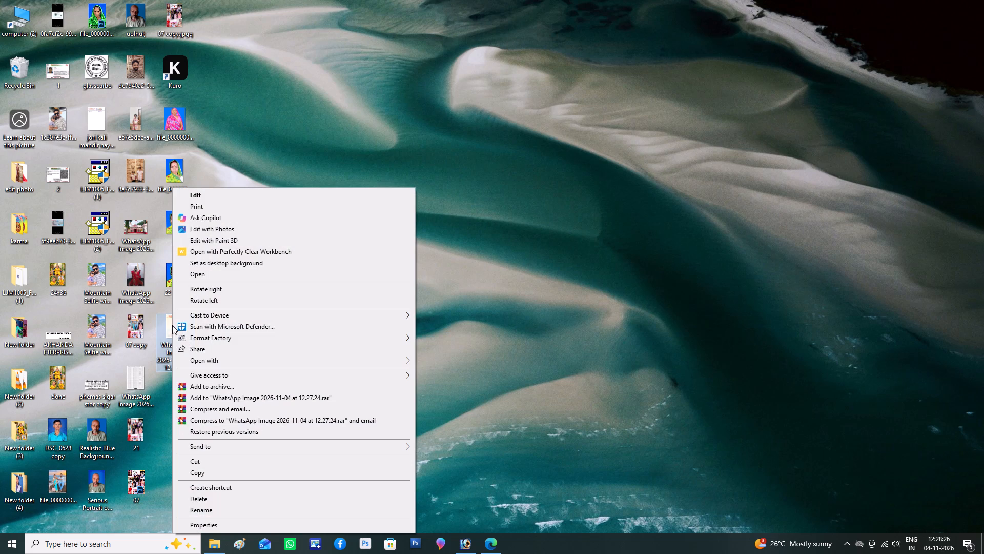
pyautogui.click(244, 355)
pyautogui.click(303, 355)
pyautogui.click(468, 384)
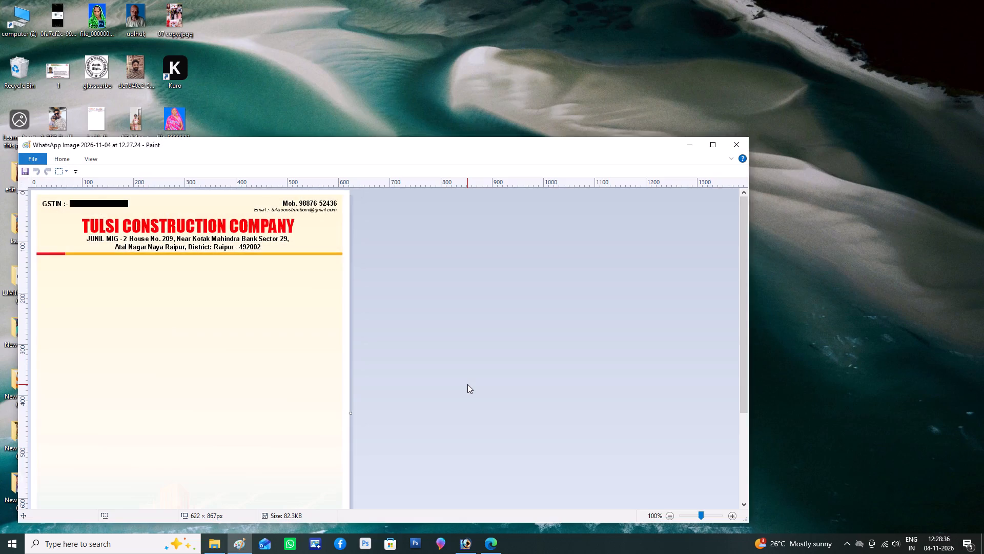
pyautogui.hotkey('ctrl', 's')
pyautogui.hotkey('ctrl', 's')
pyautogui.hotkey('ctrl', 's')
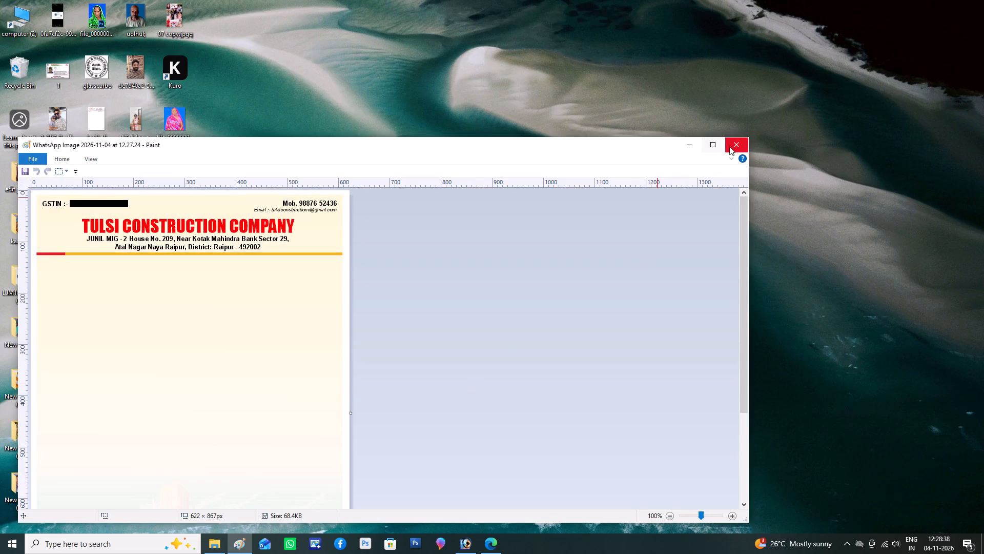
pyautogui.click(730, 145)
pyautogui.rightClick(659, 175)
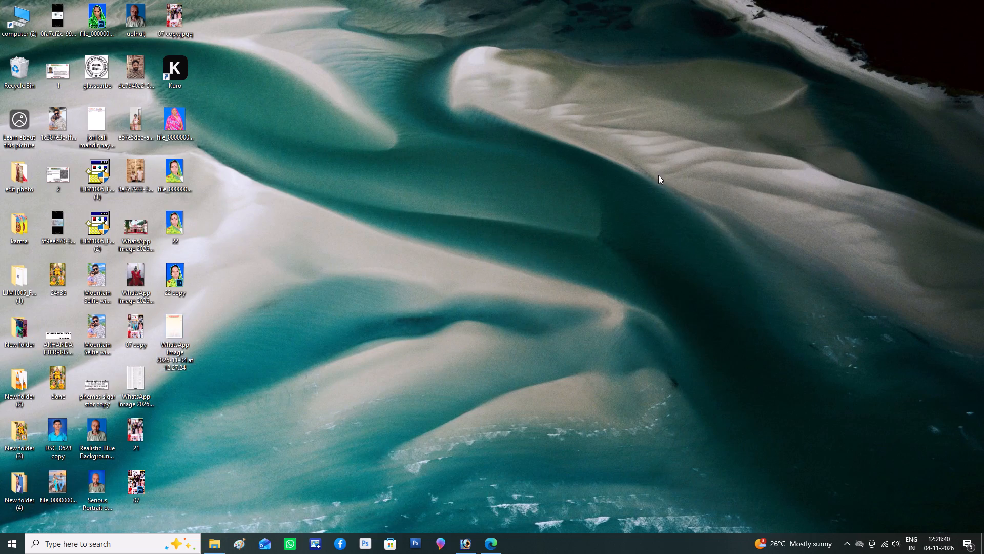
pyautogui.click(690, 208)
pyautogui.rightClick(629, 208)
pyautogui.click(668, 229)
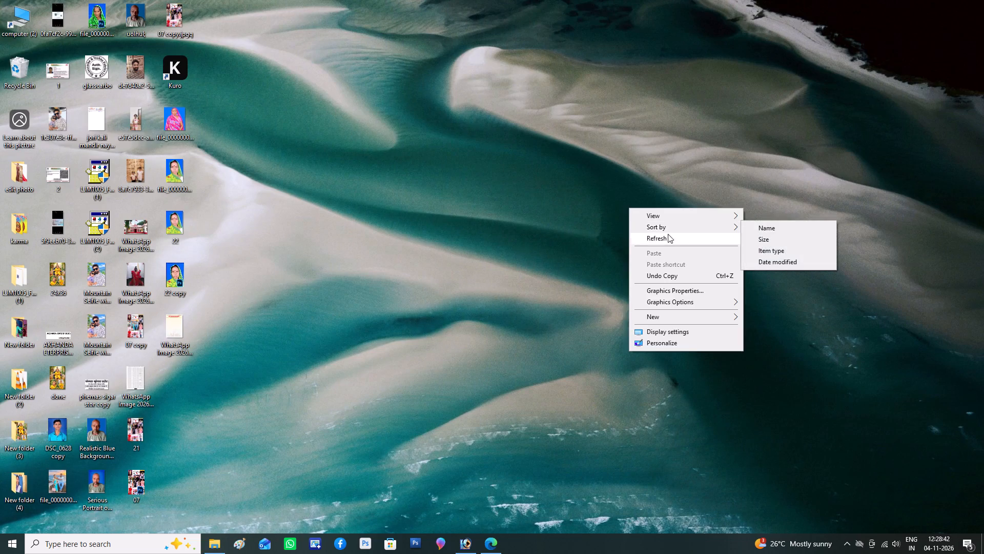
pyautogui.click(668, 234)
# Open the re-saved Tulsi Construction Company letterhead image from the desktop in Photoshop and maximize its document window.
pyautogui.moveTo(174, 323); pyautogui.dragTo(466, 539)
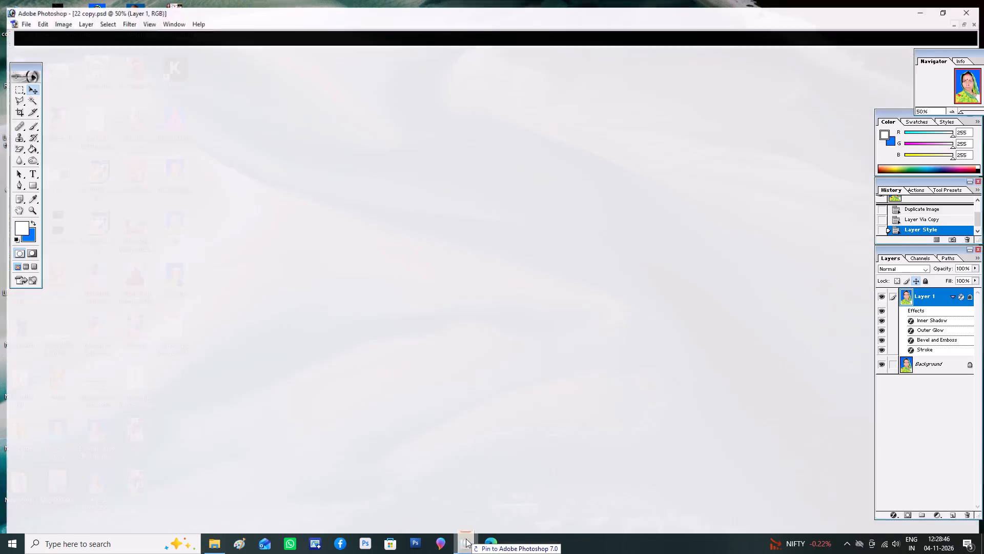
pyautogui.moveTo(466, 539); pyautogui.dragTo(434, 393)
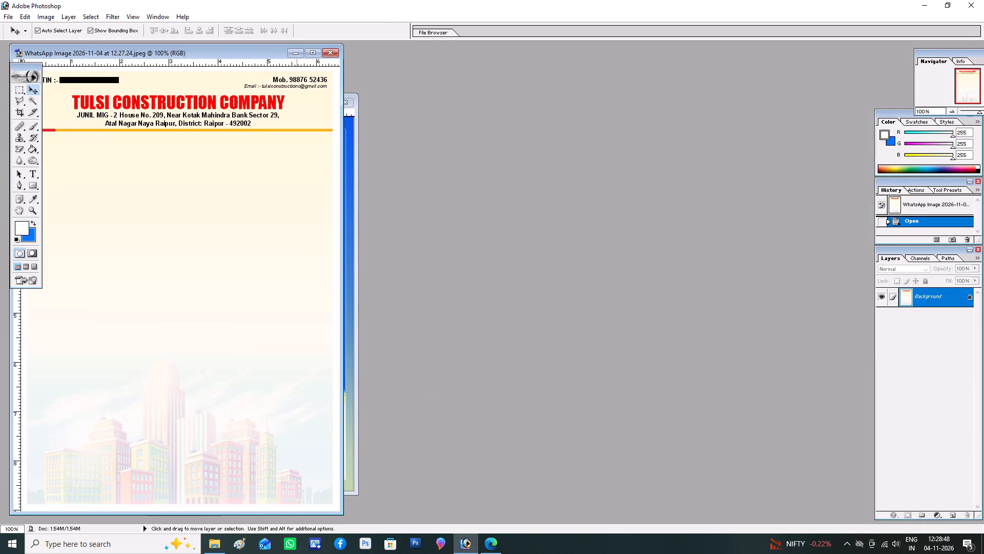
pyautogui.click(318, 54)
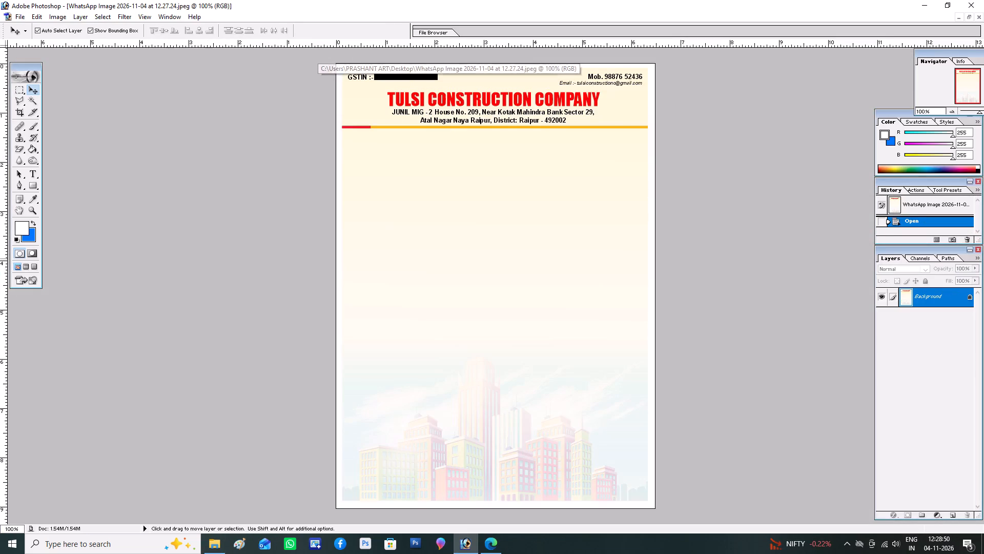
# Crop the letterhead image to the cream artwork, trimming the thin white margin around its edges.
pyautogui.click(23, 114)
pyautogui.click(299, 29)
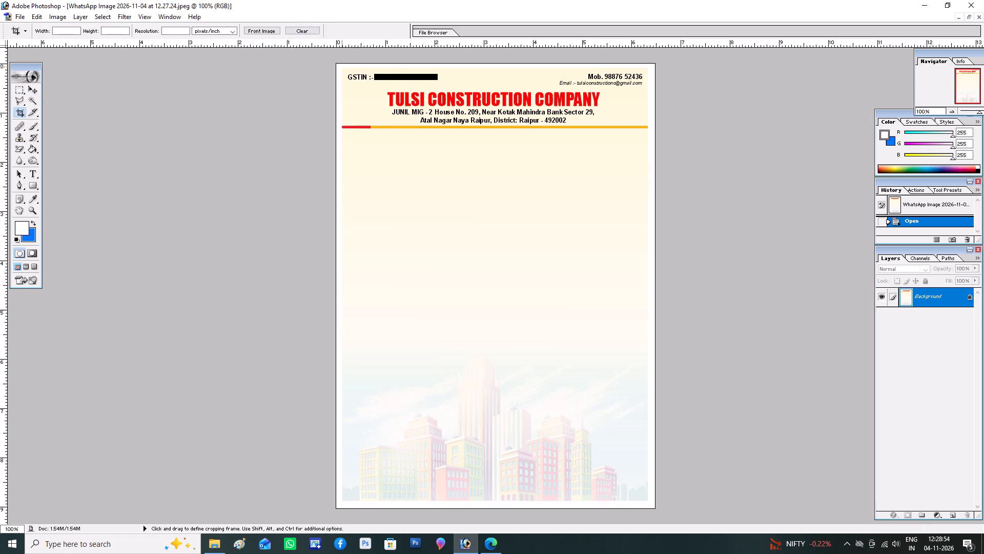
pyautogui.moveTo(342, 67); pyautogui.dragTo(596, 406)
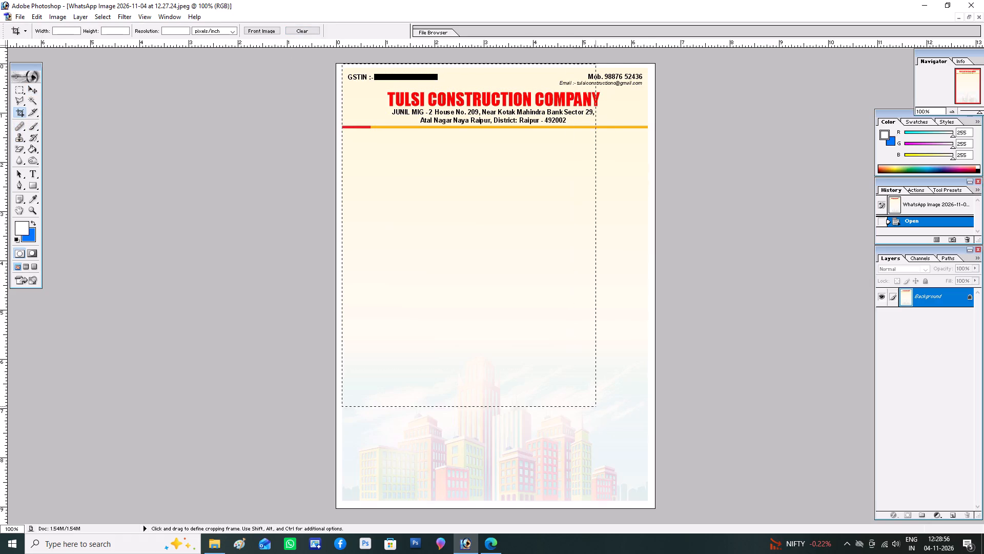
pyautogui.moveTo(596, 406); pyautogui.dragTo(650, 502)
pyautogui.press('Down')
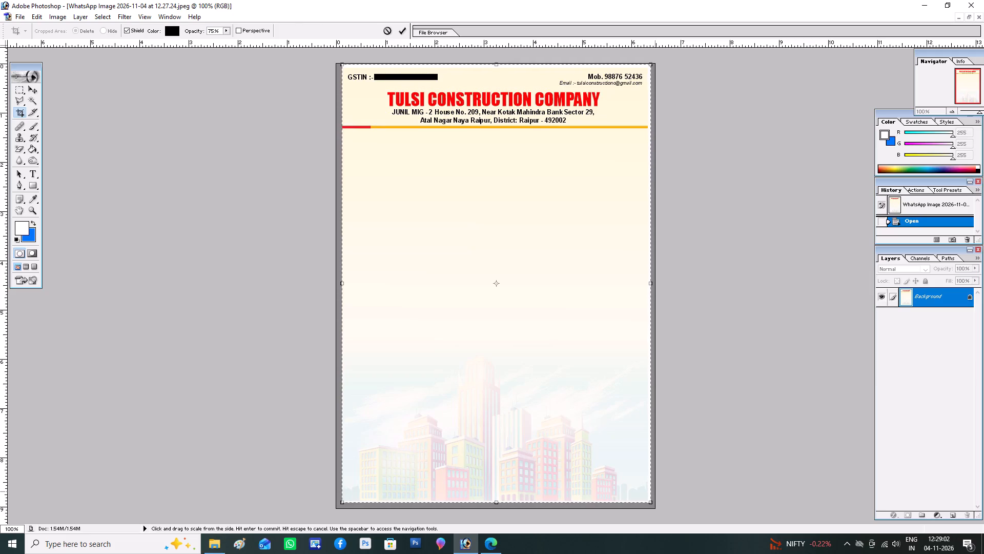
pyautogui.press('Return')
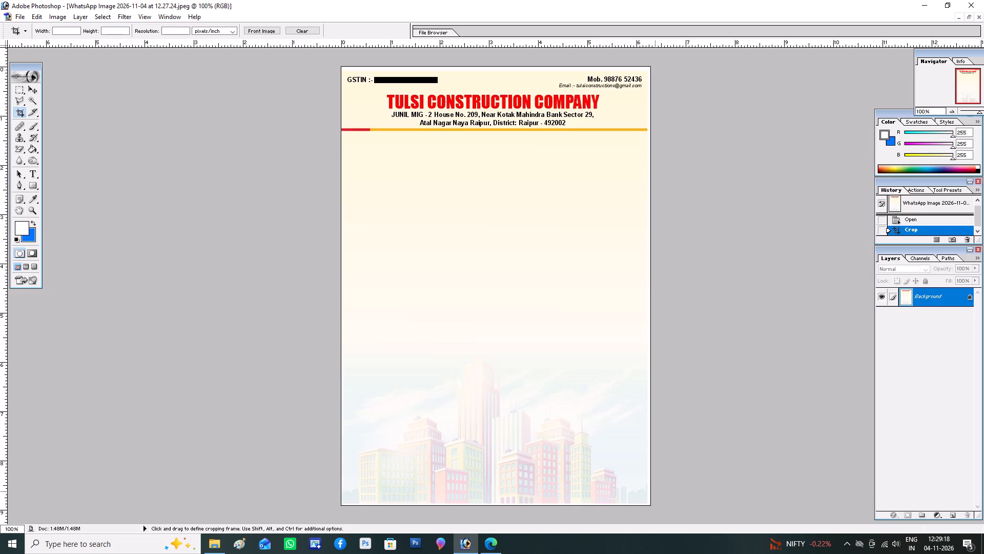
# Create a new A4 RGB document at 300 pixels/inch with white contents.
pyautogui.click(969, 16)
pyautogui.hotkey('ctrl', 'n')
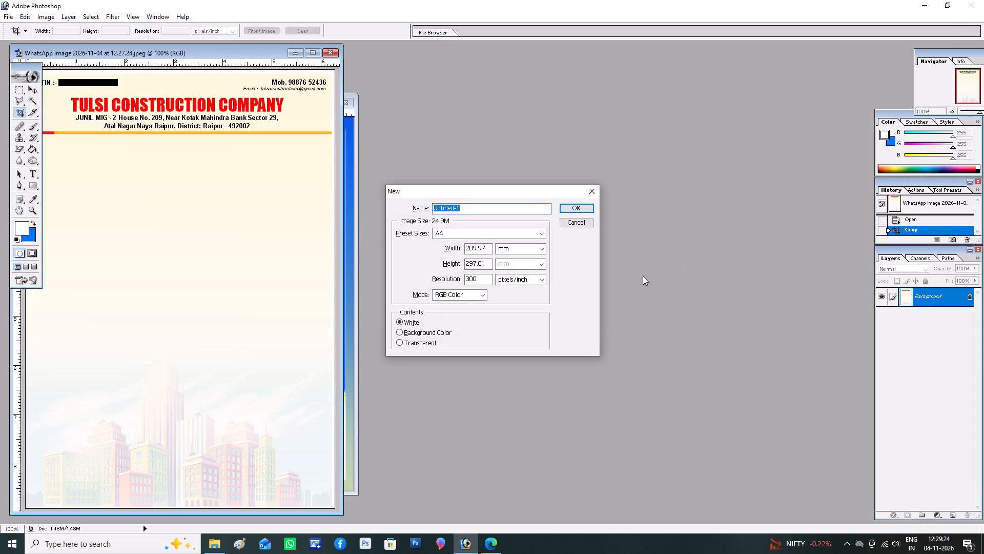
pyautogui.click(542, 228)
pyautogui.click(461, 438)
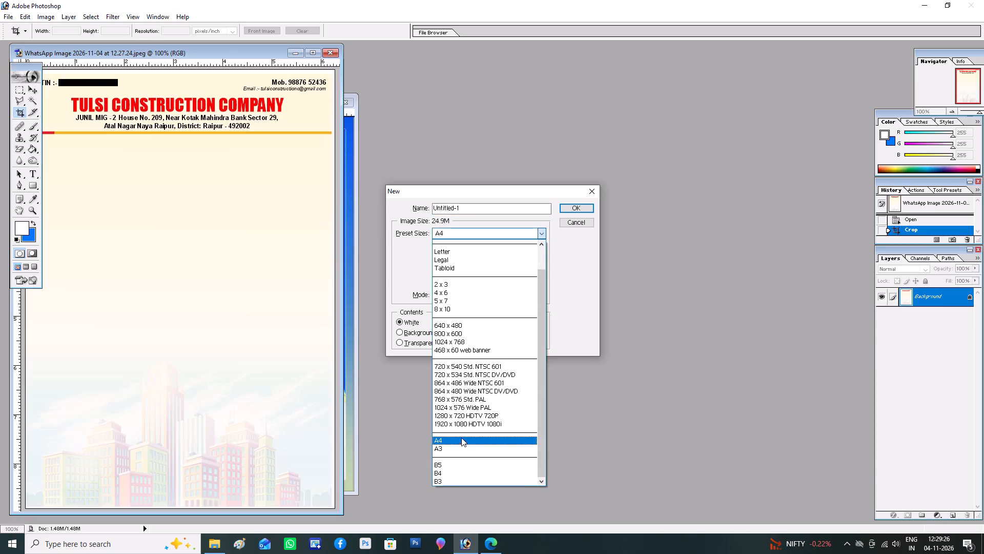
pyautogui.press('Return')
pyautogui.press('Return')
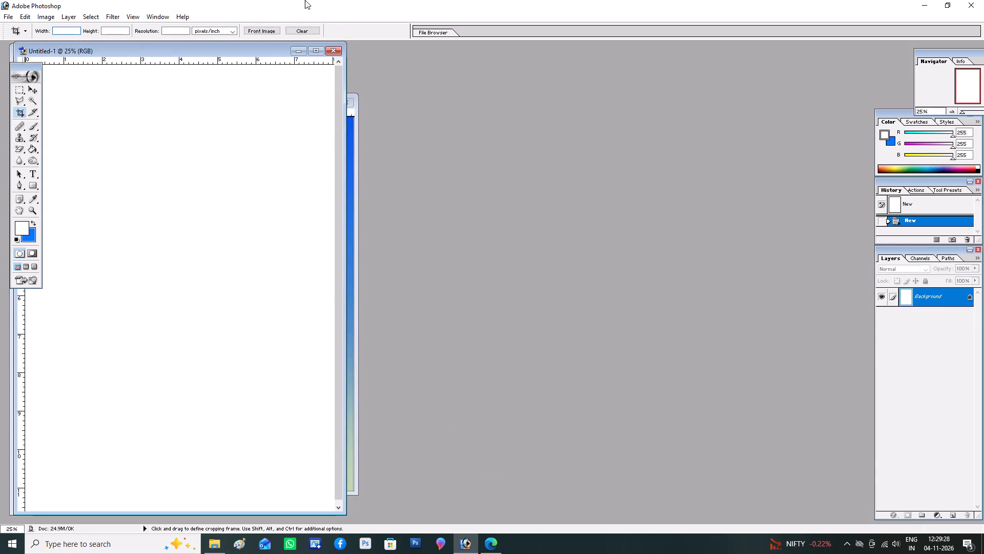
# Copy the Tulsi Construction Company letterhead image into the new A4 document with the Move tool.
pyautogui.moveTo(260, 52); pyautogui.dragTo(685, 77)
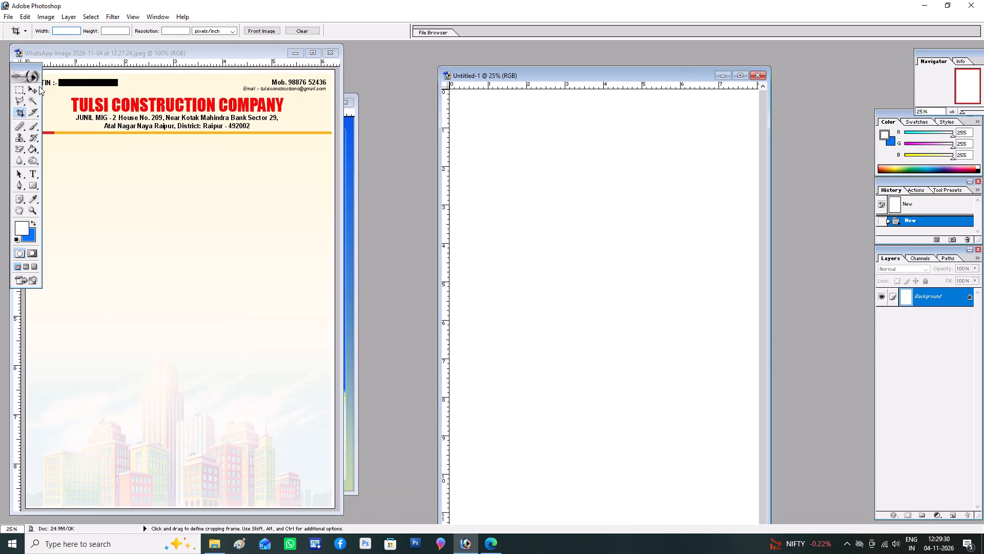
pyautogui.click(32, 90)
pyautogui.doubleClick(144, 169)
pyautogui.tripleClick(145, 164)
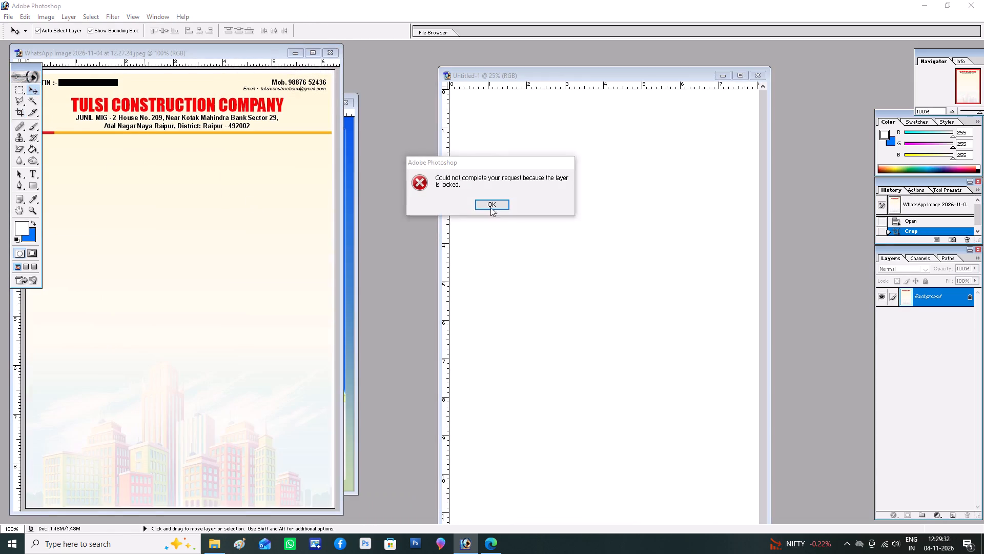
pyautogui.click(488, 206)
pyautogui.doubleClick(238, 227)
pyautogui.moveTo(238, 225); pyautogui.dragTo(587, 259)
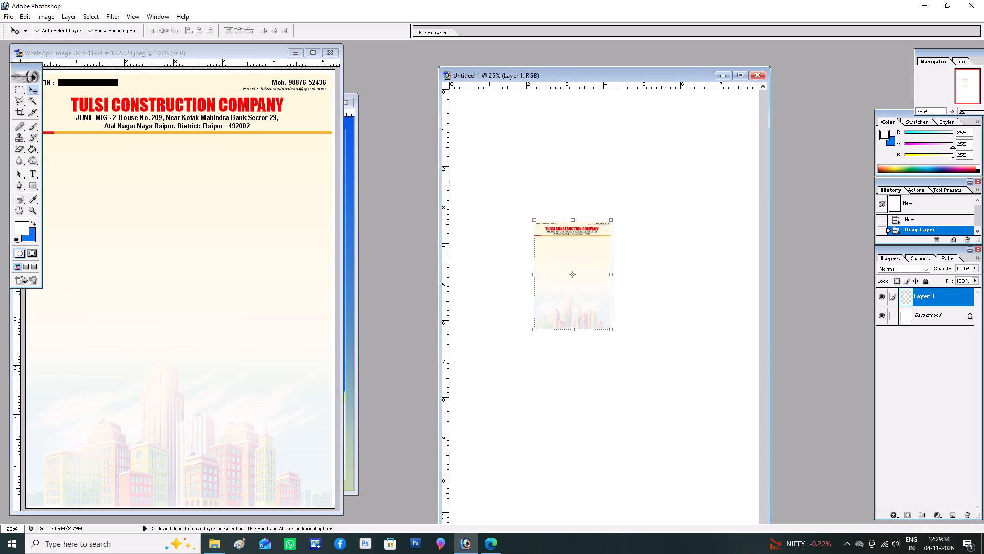
# Scale the letterhead layer up proportionally to about 366% so it nearly spans the A4 page.
pyautogui.click(737, 78)
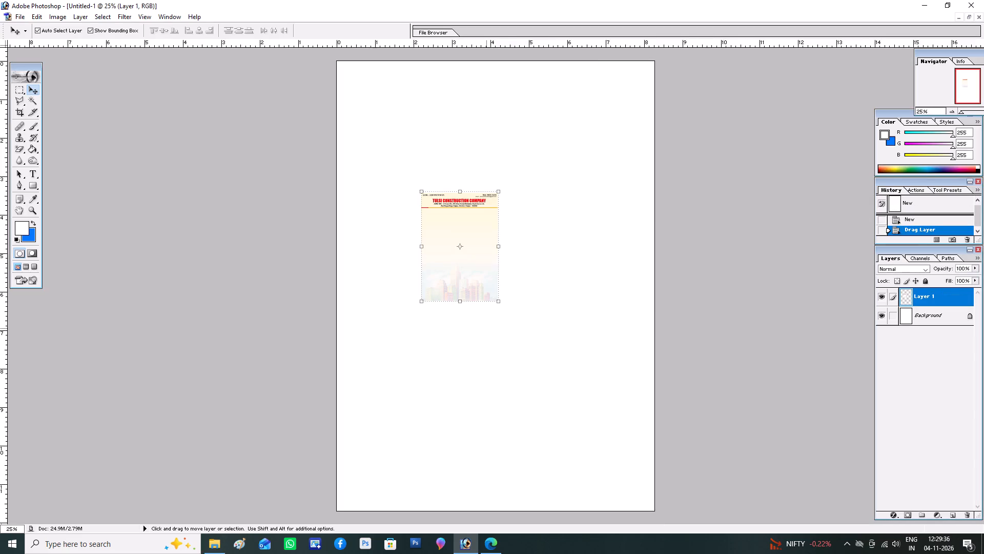
pyautogui.keyDown('shift'); pyautogui.moveTo(500, 303); pyautogui.dragTo(500, 303); pyautogui.keyUp('shift')
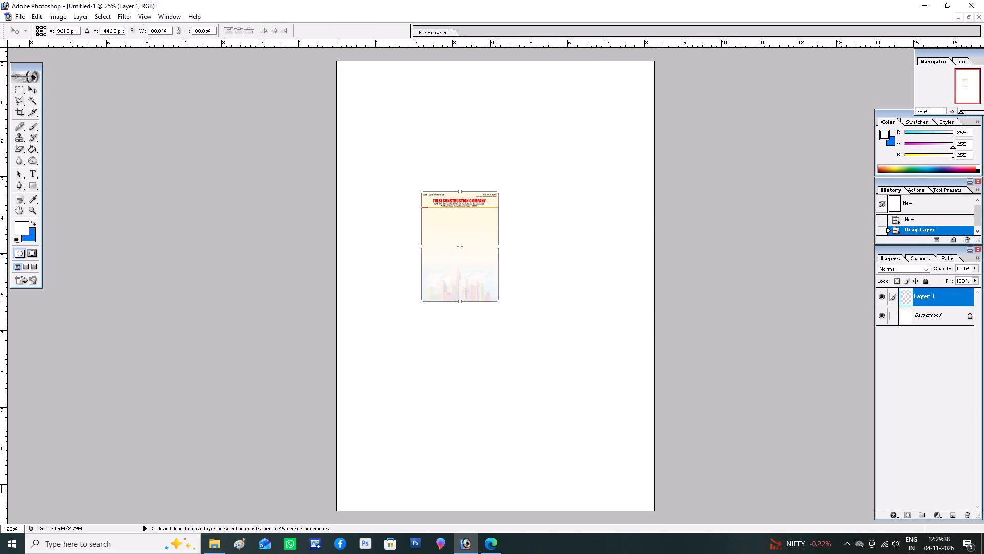
pyautogui.keyDown('shift'); pyautogui.moveTo(500, 303); pyautogui.dragTo(602, 447); pyautogui.keyUp('shift')
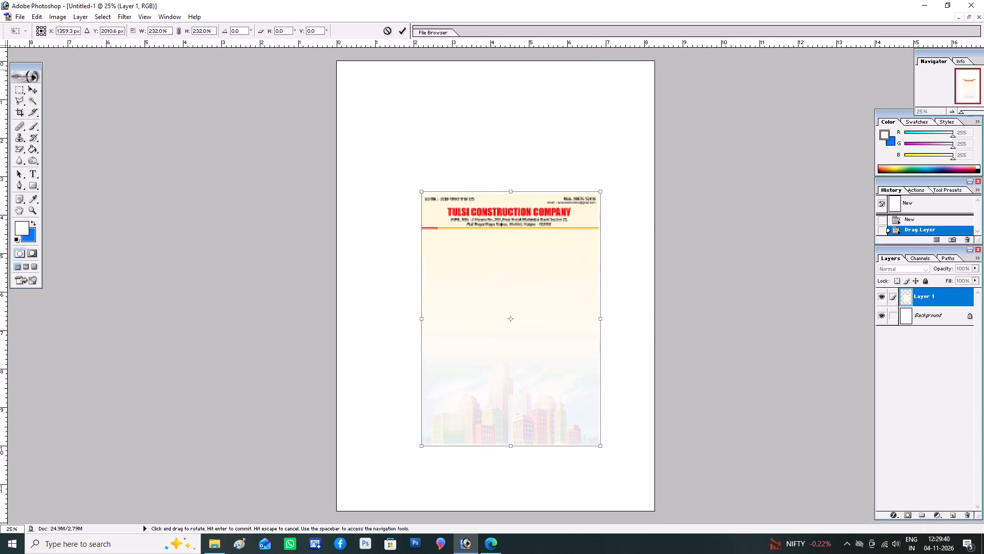
pyautogui.keyDown('shift'); pyautogui.moveTo(419, 192); pyautogui.dragTo(358, 69); pyautogui.keyUp('shift')
pyautogui.keyDown('shift'); pyautogui.moveTo(600, 80); pyautogui.dragTo(667, 74); pyautogui.keyUp('shift')
# Reposition the enlarged letterhead within the A4 page to about X 1228 px, Y 1683 px.
pyautogui.moveTo(489, 222); pyautogui.dragTo(505, 251)
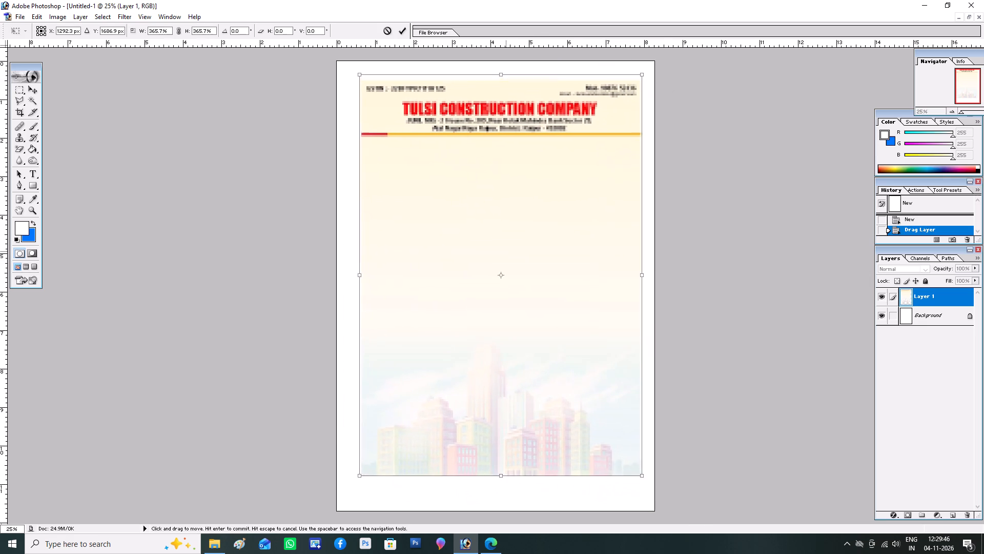
pyautogui.moveTo(505, 251); pyautogui.dragTo(498, 246)
pyautogui.press('Right')
pyautogui.press('Right')
pyautogui.press('Down')
pyautogui.press('Down')
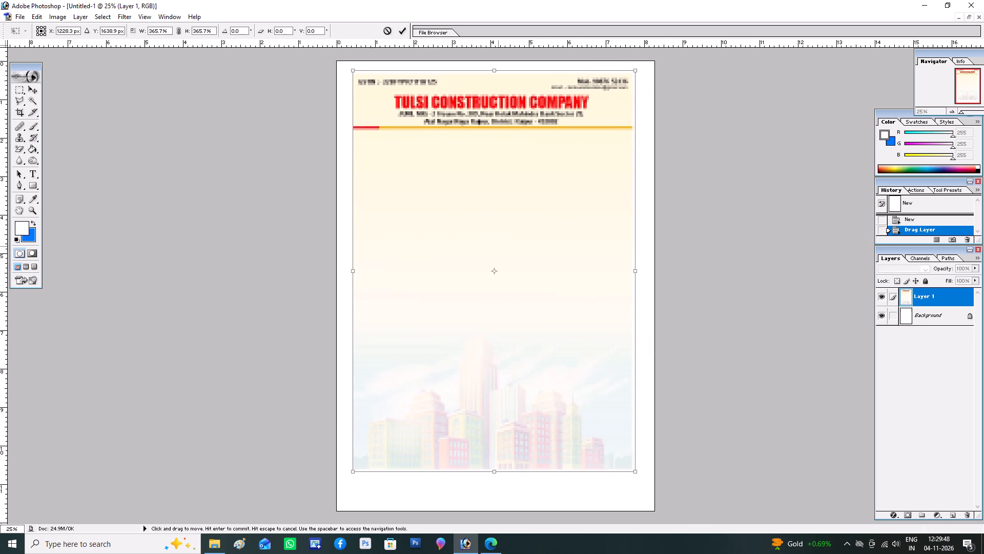
pyautogui.press('Down')
pyautogui.press('Down')
pyautogui.press('Down')
pyautogui.press('Down')
pyautogui.press('Down')
pyautogui.press('Down')
pyautogui.press('Down')
pyautogui.press('Down')
pyautogui.press('Down')
pyautogui.press('Down')
pyautogui.press('Down')
pyautogui.press('Down')
pyautogui.press('Down')
pyautogui.press('Down')
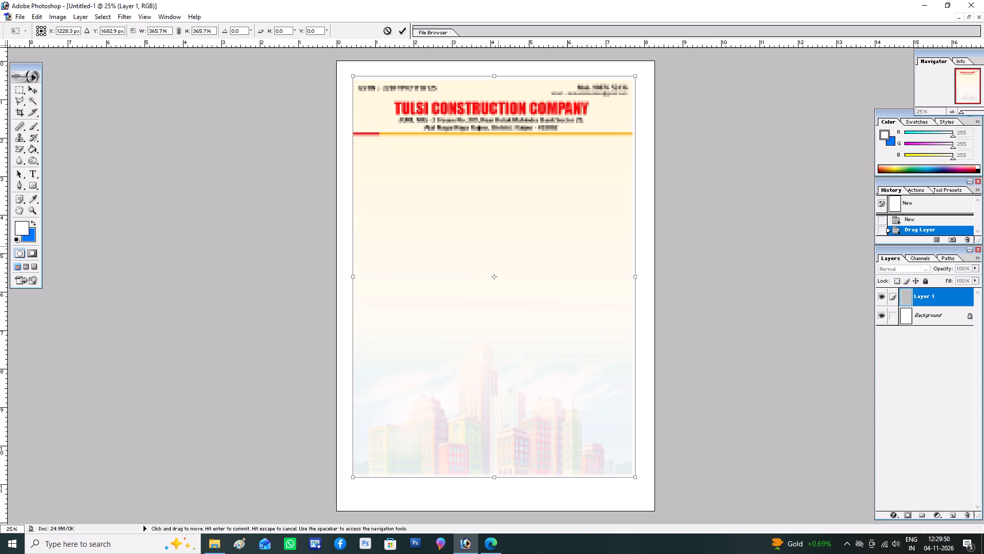
# Enlarge the letterhead proportionally to about 387%, keeping narrow margins at the page's top and sides.
pyautogui.keyDown('shift'); pyautogui.moveTo(633, 75); pyautogui.dragTo(644, 70); pyautogui.keyUp('shift')
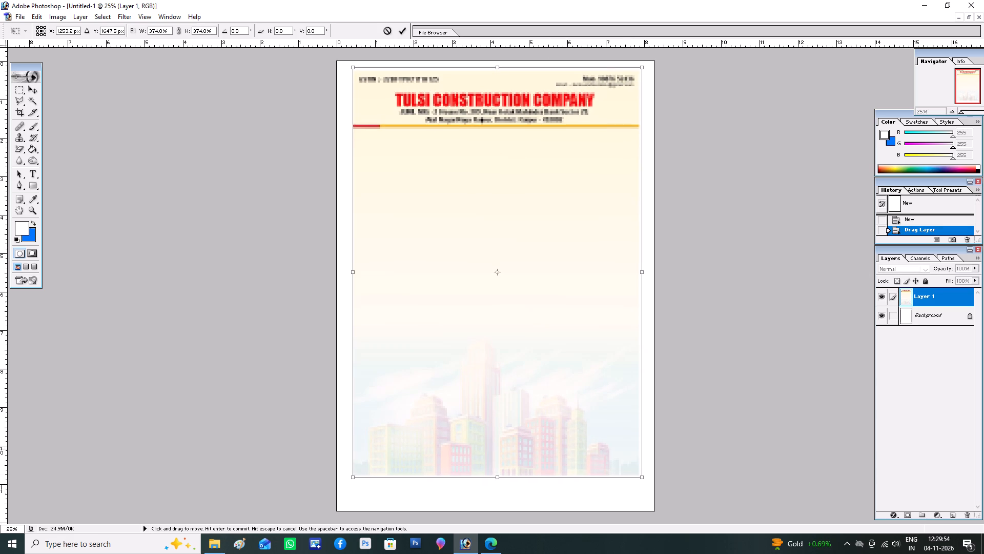
pyautogui.press('Down')
pyautogui.press('Down')
pyautogui.press('Down')
pyautogui.press('Down')
pyautogui.press('Down')
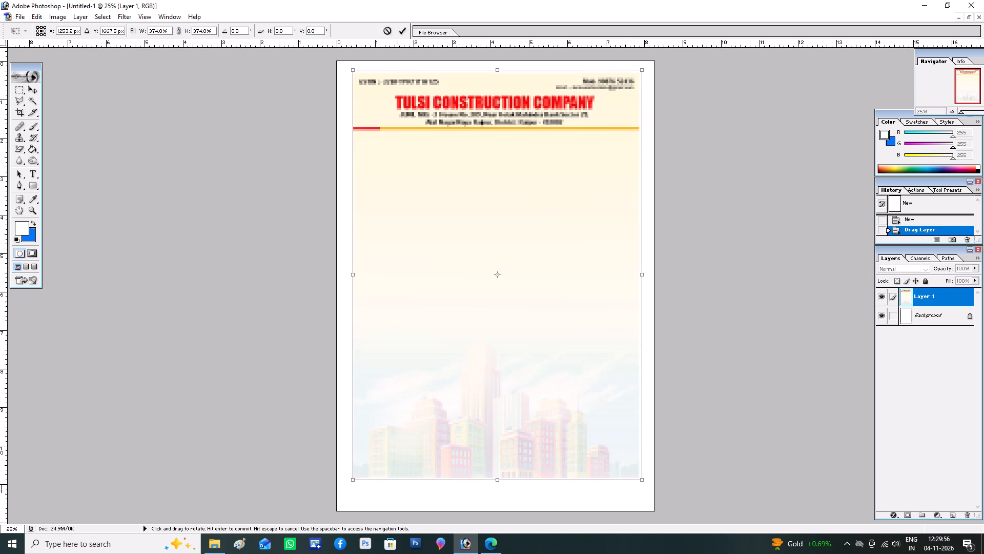
pyautogui.keyDown('shift'); pyautogui.moveTo(353, 479); pyautogui.dragTo(350, 494); pyautogui.keyUp('shift')
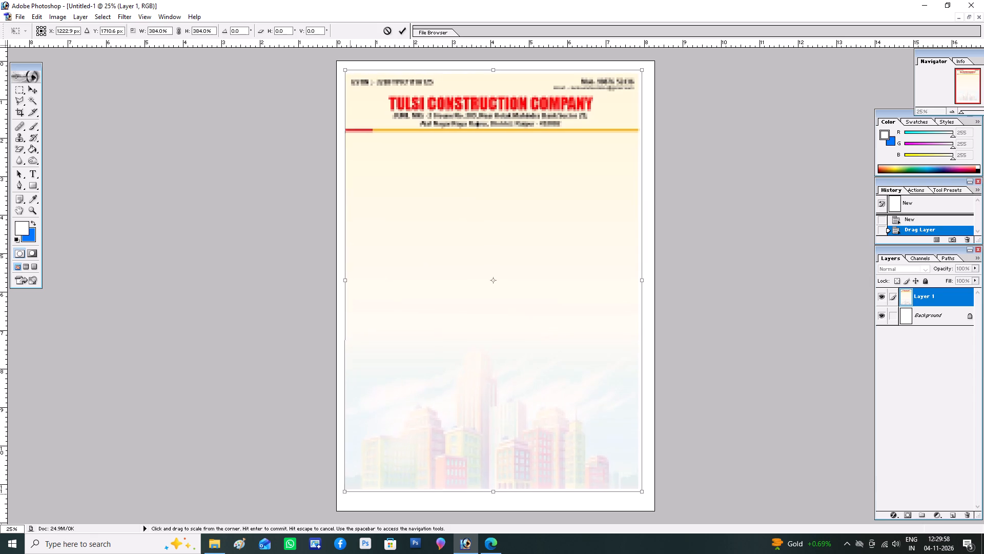
pyautogui.keyDown('shift'); pyautogui.moveTo(350, 494); pyautogui.dragTo(350, 498); pyautogui.keyUp('shift')
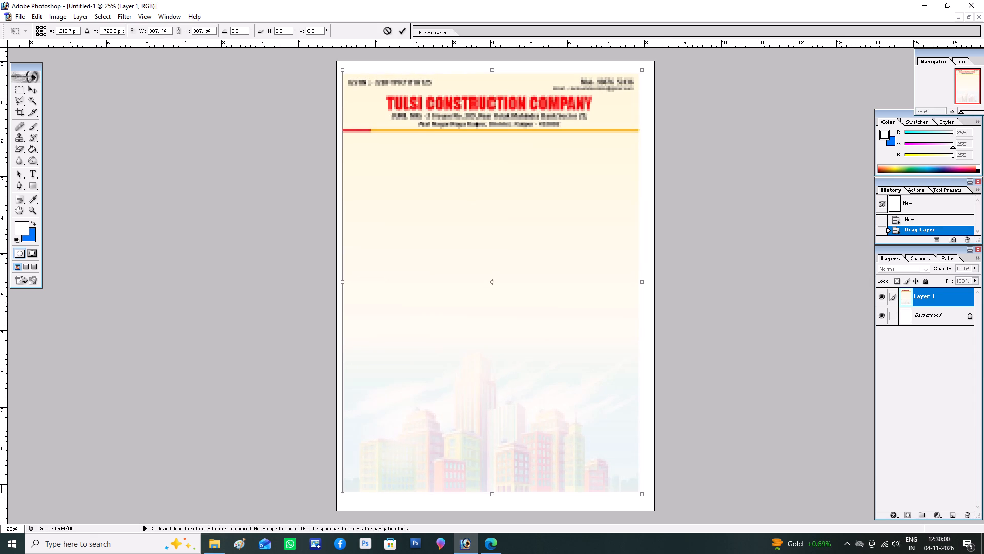
# Stretch the letterhead non-proportionally to about 398% width and 401% height to fill the A4 page.
pyautogui.moveTo(643, 282); pyautogui.dragTo(651, 280)
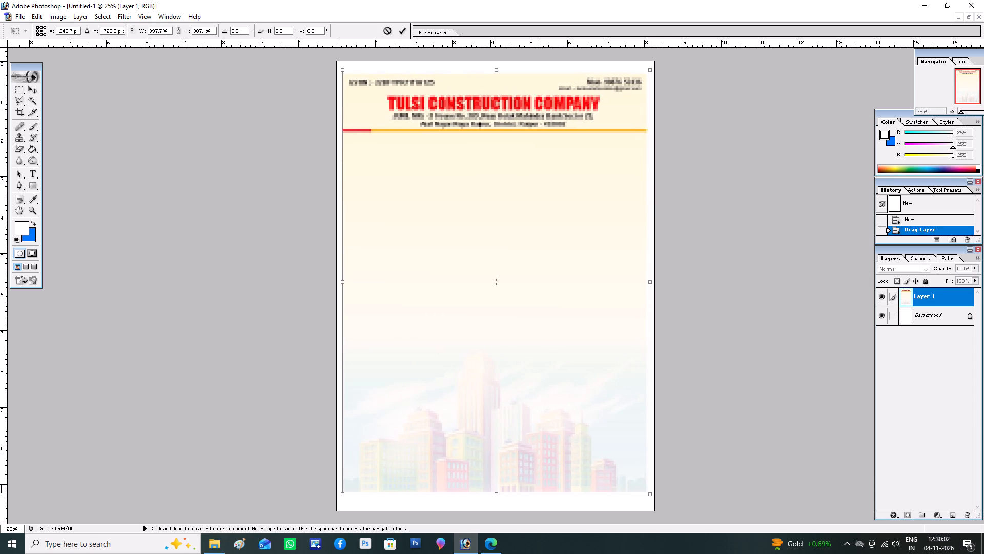
pyautogui.click(499, 72)
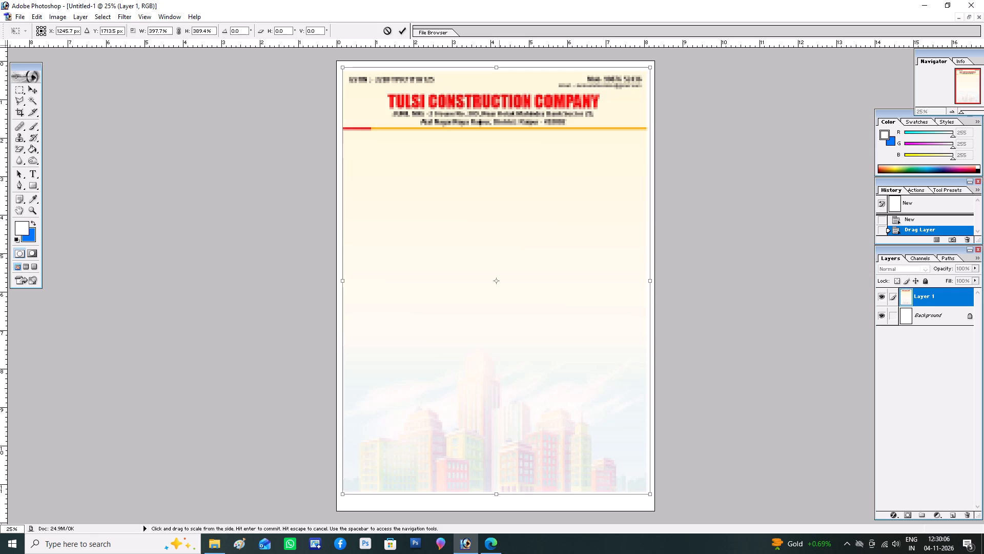
pyautogui.moveTo(498, 493); pyautogui.dragTo(497, 506)
# Nudge the letterhead until its white margins are nearly even around the page, and apply the transform.
pyautogui.press('Up')
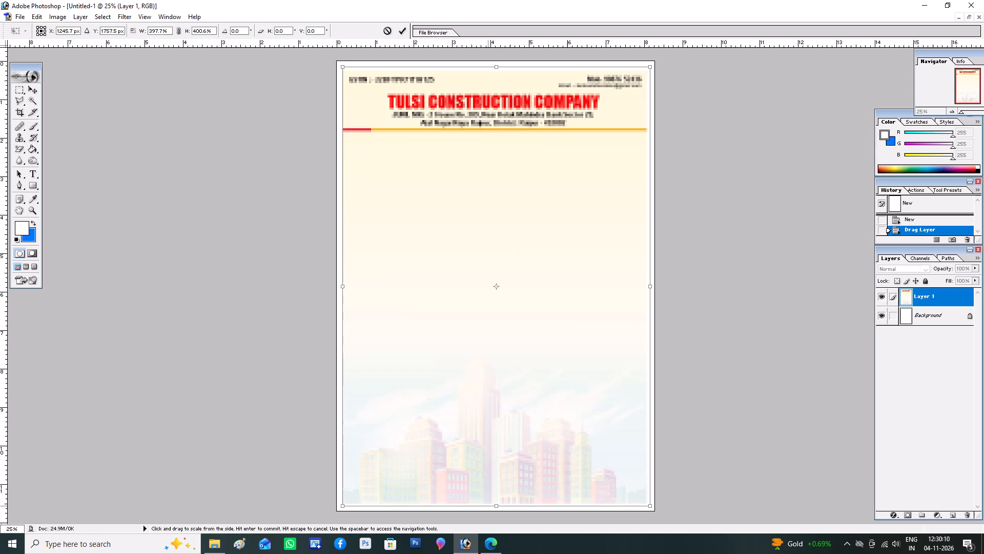
pyautogui.press('Right')
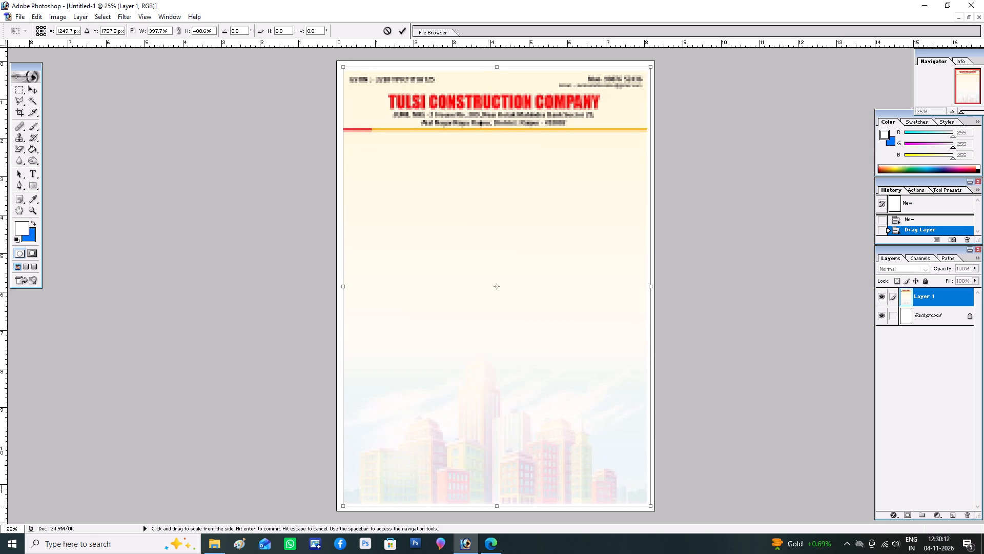
pyautogui.press('Left')
pyautogui.press('Left')
pyautogui.press('Left')
pyautogui.press('Up')
pyautogui.press('Up')
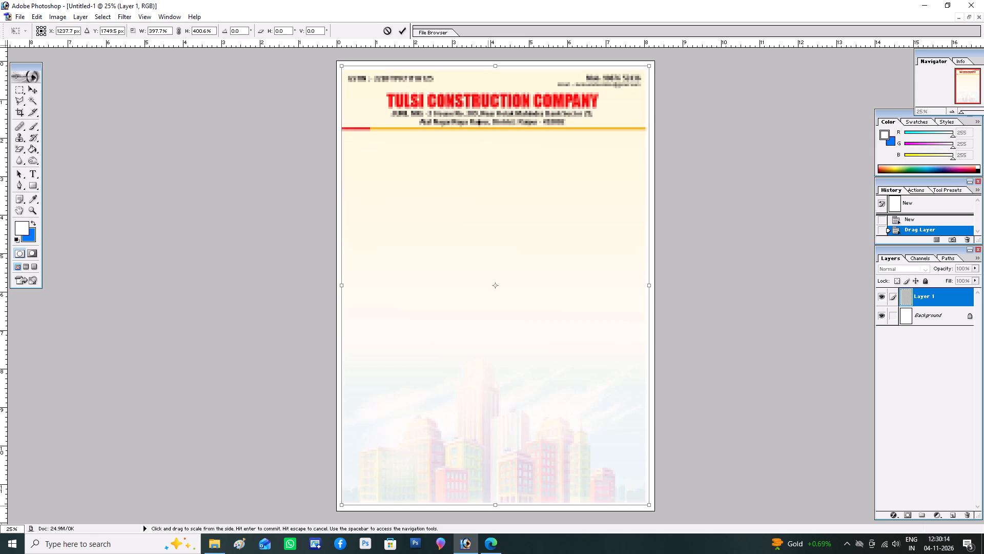
pyautogui.press('Right')
pyautogui.press('Return')
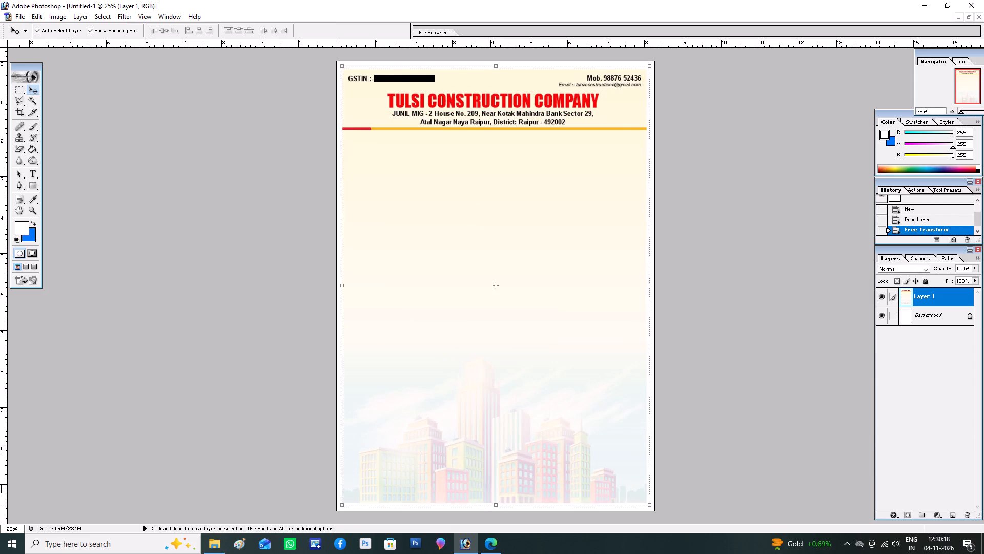
# Darken the letterhead layer with Levels by raising the RGB black input level to about 50.
pyautogui.hotkey('ctrl', 'l')
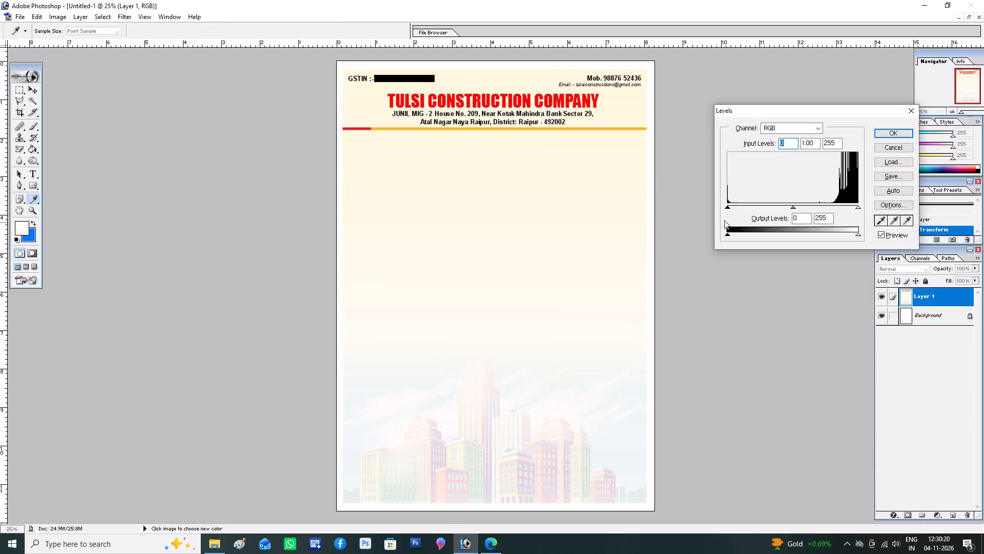
pyautogui.moveTo(727, 207); pyautogui.dragTo(746, 207)
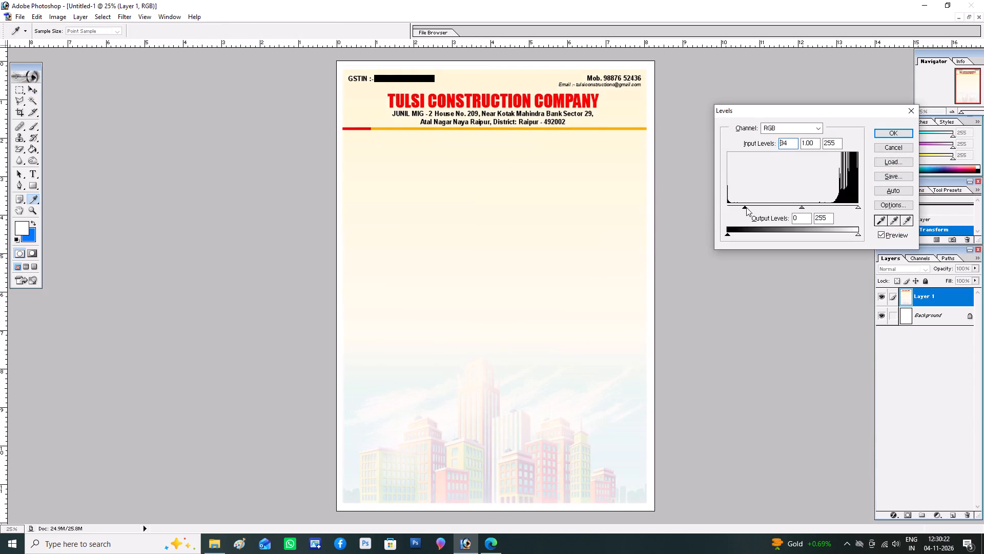
pyautogui.moveTo(746, 207); pyautogui.dragTo(750, 212)
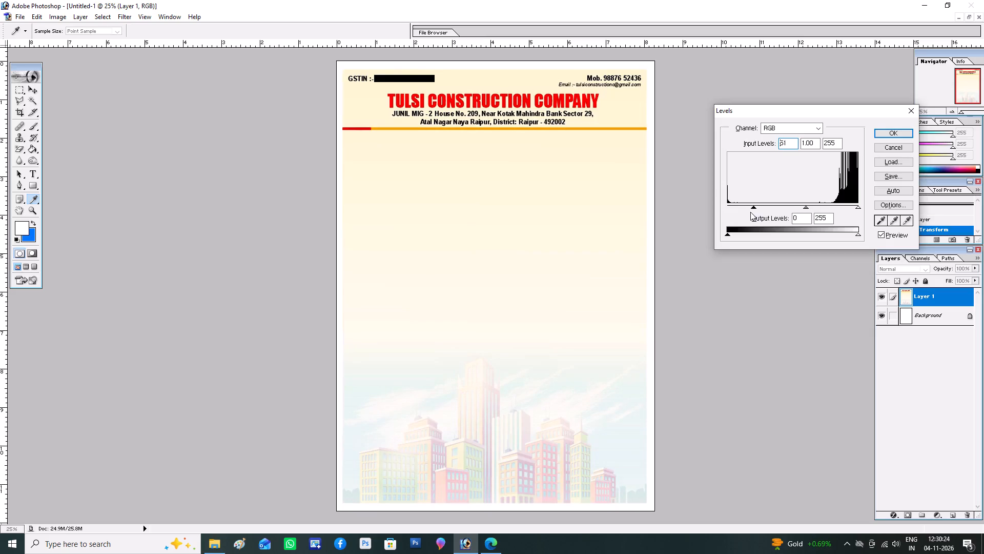
pyautogui.moveTo(750, 212); pyautogui.dragTo(750, 212)
pyautogui.press('Return')
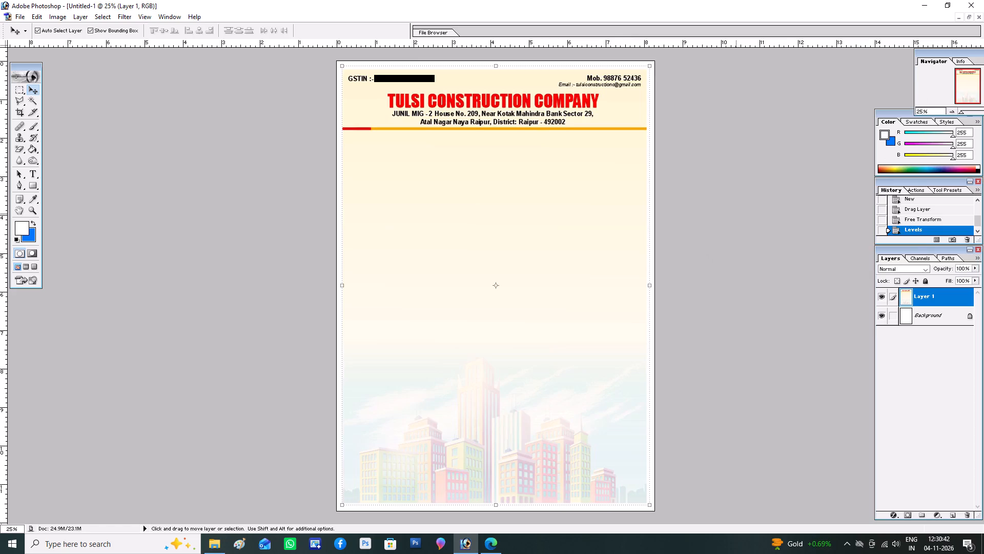
# Print 2 copies of the letterhead at 100% scale on the HP LaserJet M1005 (Copy 1).
pyautogui.hotkey('ctrl', 'p')
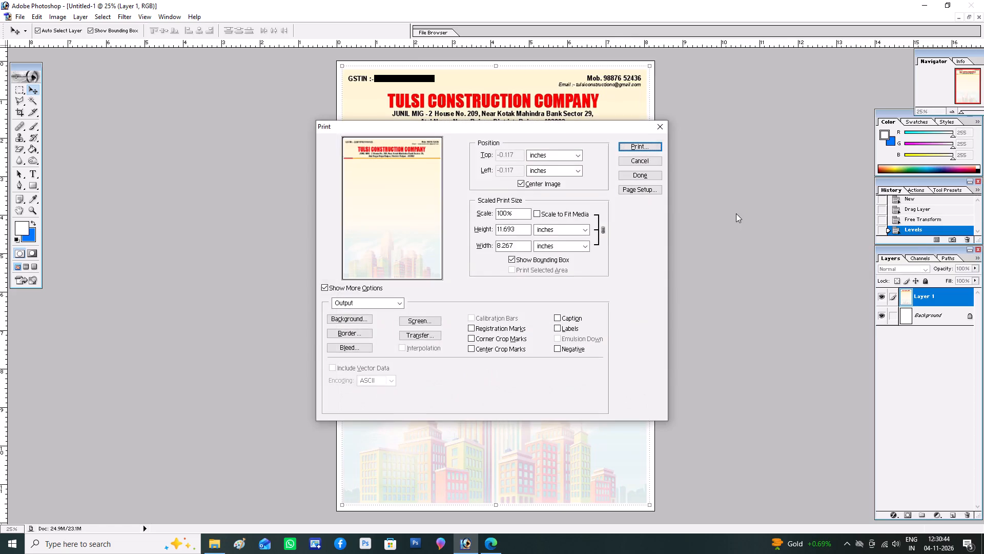
pyautogui.press('Return')
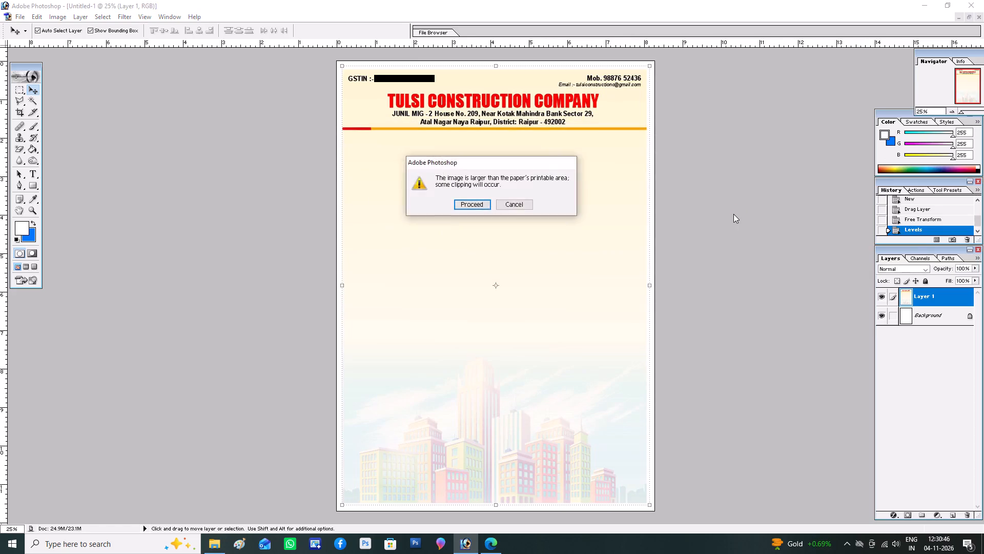
pyautogui.press('Return')
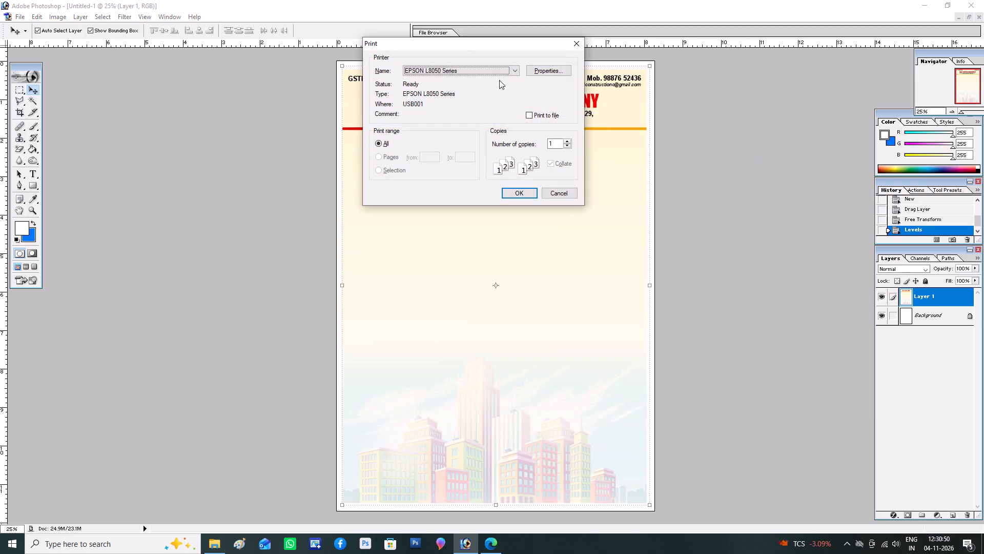
pyautogui.click(510, 72)
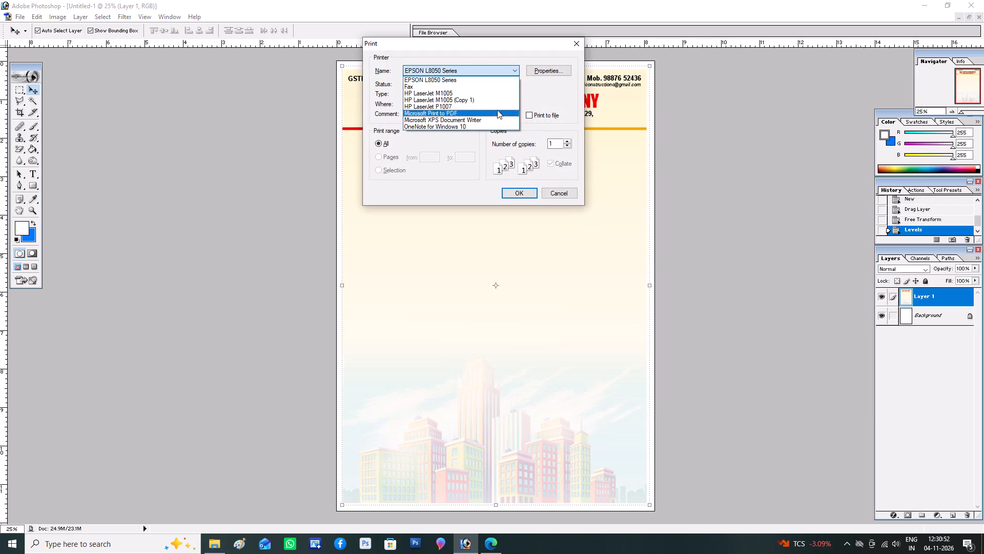
pyautogui.click(498, 102)
pyautogui.click(555, 144)
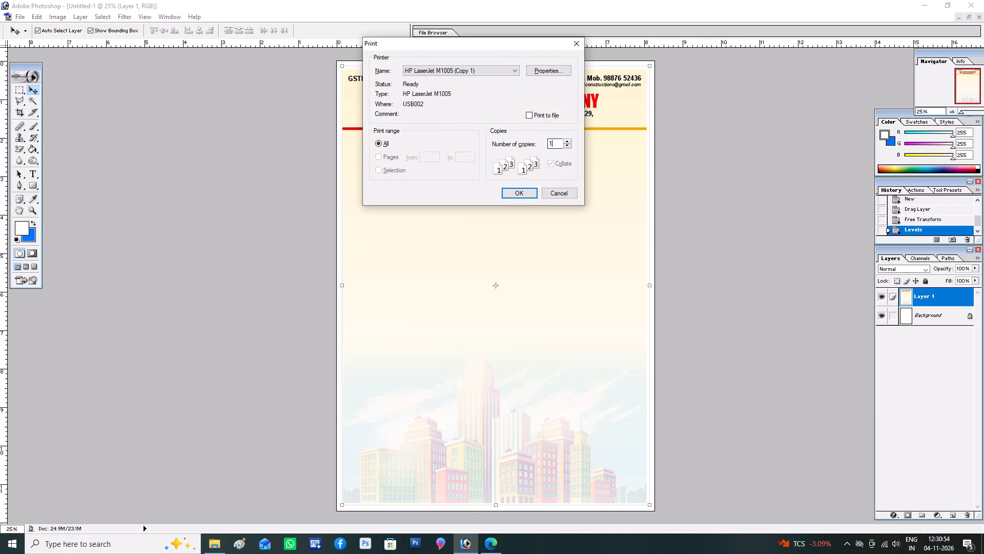
pyautogui.press('BackSpace')
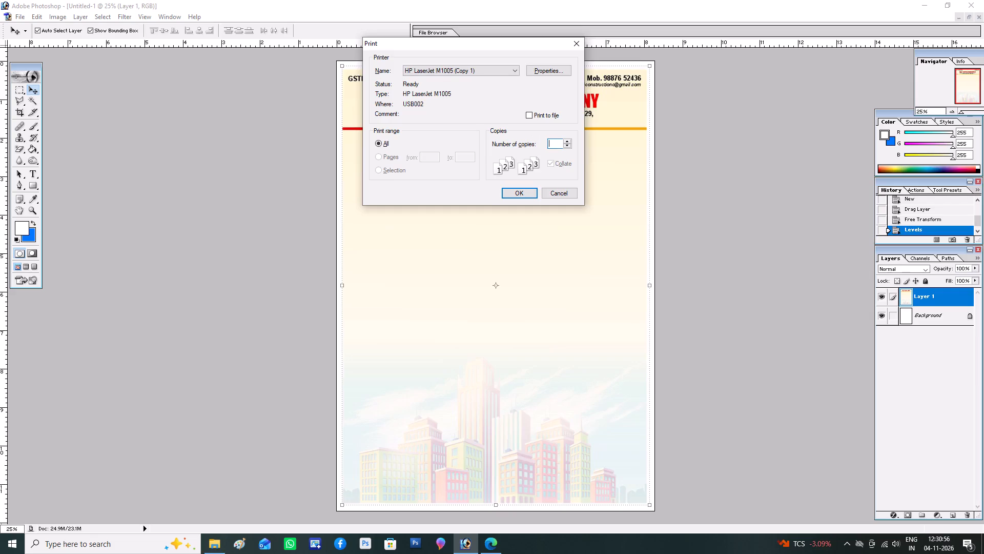
pyautogui.press('2')
pyautogui.press('Return')
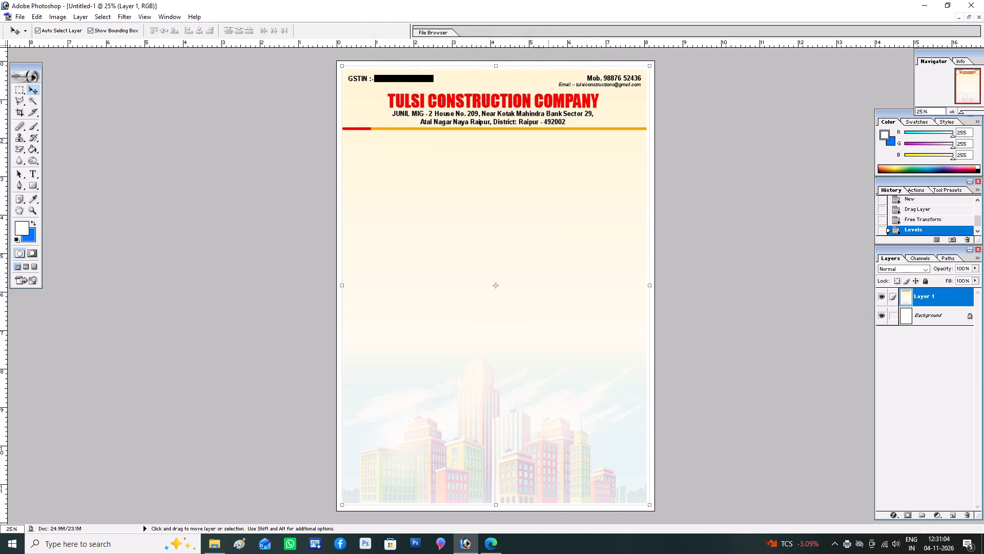
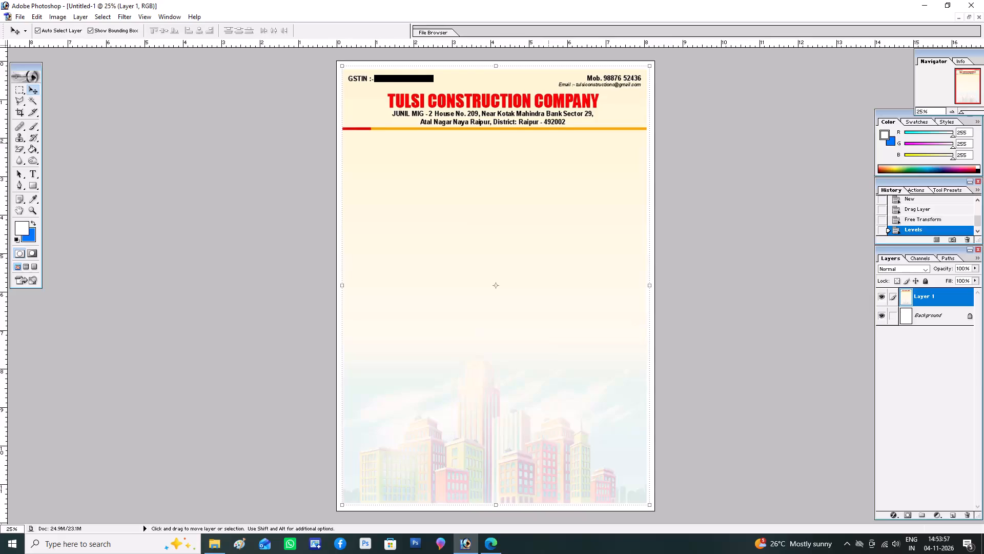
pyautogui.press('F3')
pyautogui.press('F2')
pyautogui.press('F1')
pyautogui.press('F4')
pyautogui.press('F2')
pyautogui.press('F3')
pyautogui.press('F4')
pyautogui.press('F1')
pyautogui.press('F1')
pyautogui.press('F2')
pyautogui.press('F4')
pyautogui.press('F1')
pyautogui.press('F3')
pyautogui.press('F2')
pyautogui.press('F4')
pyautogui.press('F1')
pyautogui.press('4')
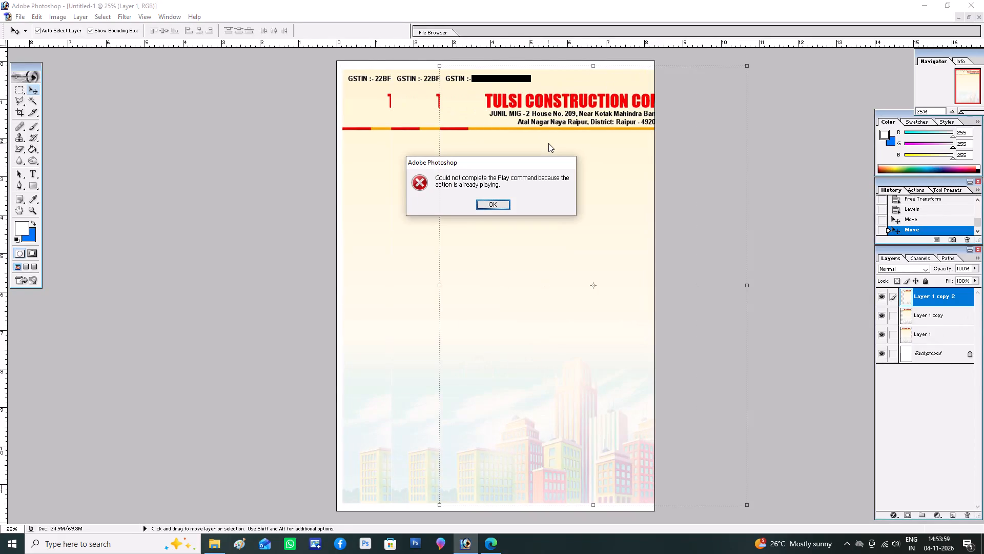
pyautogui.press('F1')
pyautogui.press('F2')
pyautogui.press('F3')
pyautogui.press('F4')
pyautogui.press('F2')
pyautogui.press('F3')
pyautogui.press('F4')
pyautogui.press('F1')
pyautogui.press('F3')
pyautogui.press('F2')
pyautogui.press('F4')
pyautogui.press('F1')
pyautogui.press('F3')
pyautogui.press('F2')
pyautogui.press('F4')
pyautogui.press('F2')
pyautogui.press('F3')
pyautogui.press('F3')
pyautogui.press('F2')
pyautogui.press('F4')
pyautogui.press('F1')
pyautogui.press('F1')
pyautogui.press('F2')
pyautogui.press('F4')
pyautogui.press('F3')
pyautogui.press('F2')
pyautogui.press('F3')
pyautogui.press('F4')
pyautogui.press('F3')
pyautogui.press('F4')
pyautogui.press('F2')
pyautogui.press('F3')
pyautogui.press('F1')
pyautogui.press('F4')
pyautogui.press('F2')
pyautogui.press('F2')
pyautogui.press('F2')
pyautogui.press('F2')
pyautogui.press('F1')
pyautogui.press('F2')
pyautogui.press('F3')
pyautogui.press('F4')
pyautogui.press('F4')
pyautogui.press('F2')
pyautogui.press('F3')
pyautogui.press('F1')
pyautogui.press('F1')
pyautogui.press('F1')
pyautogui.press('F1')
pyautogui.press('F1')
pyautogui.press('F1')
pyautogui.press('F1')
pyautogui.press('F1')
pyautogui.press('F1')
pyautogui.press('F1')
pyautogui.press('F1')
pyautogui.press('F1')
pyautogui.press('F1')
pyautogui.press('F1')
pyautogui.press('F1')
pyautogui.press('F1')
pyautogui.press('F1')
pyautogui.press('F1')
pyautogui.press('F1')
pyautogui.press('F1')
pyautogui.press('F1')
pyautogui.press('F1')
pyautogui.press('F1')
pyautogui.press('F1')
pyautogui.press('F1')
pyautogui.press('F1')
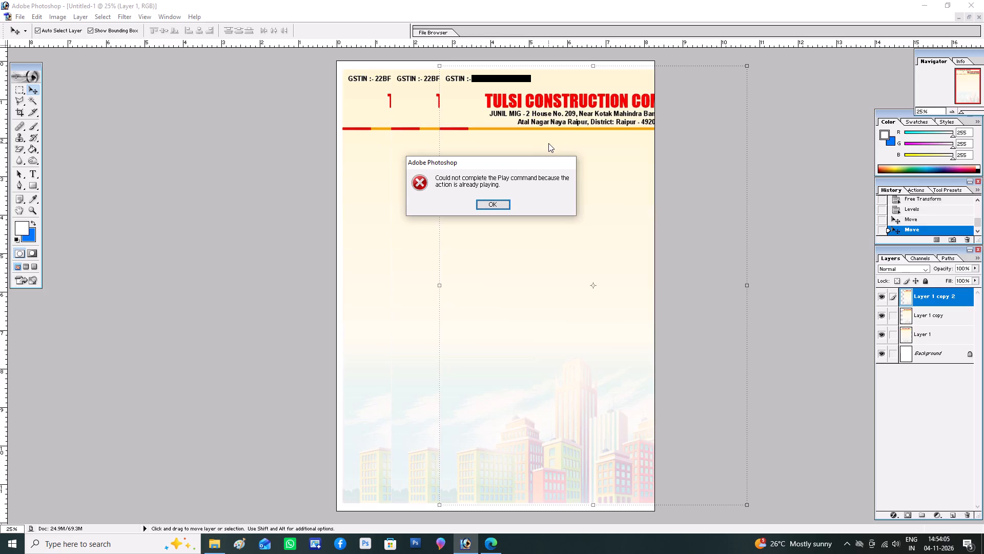